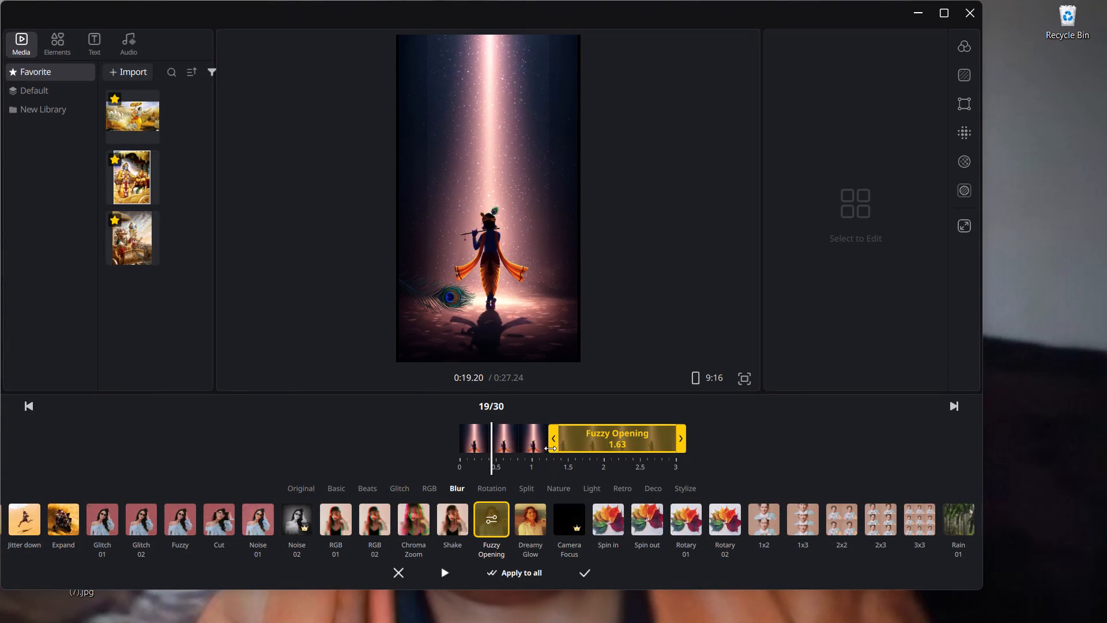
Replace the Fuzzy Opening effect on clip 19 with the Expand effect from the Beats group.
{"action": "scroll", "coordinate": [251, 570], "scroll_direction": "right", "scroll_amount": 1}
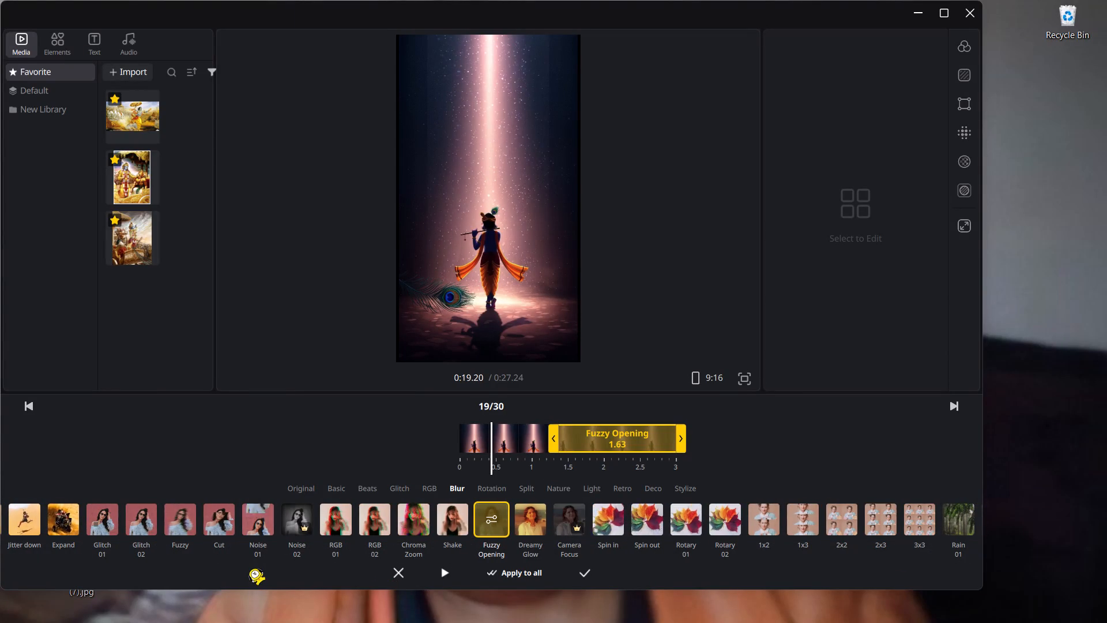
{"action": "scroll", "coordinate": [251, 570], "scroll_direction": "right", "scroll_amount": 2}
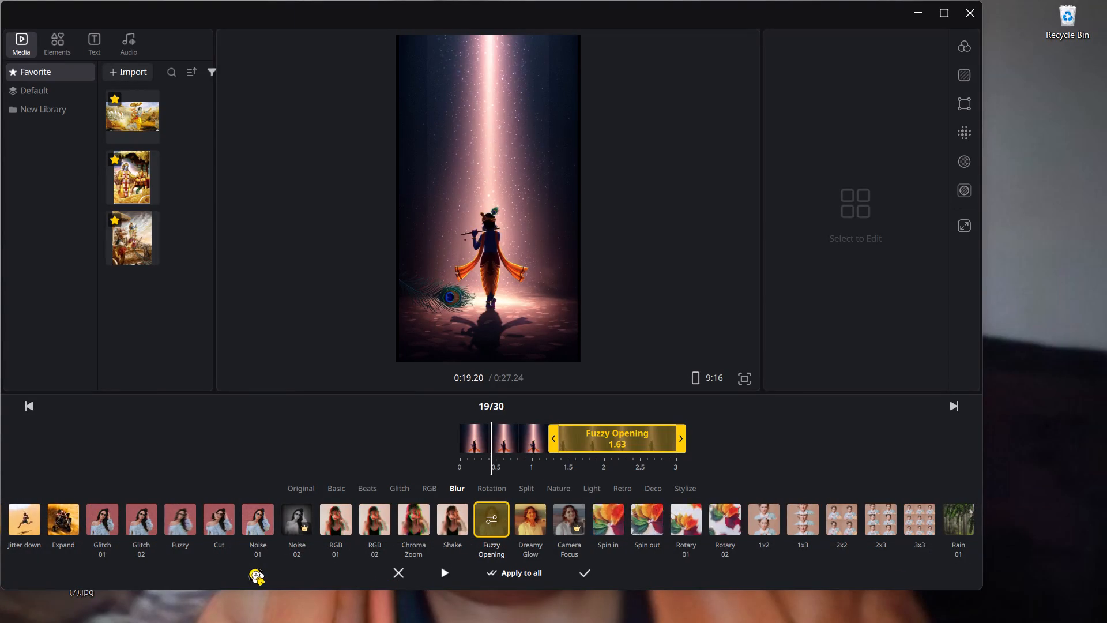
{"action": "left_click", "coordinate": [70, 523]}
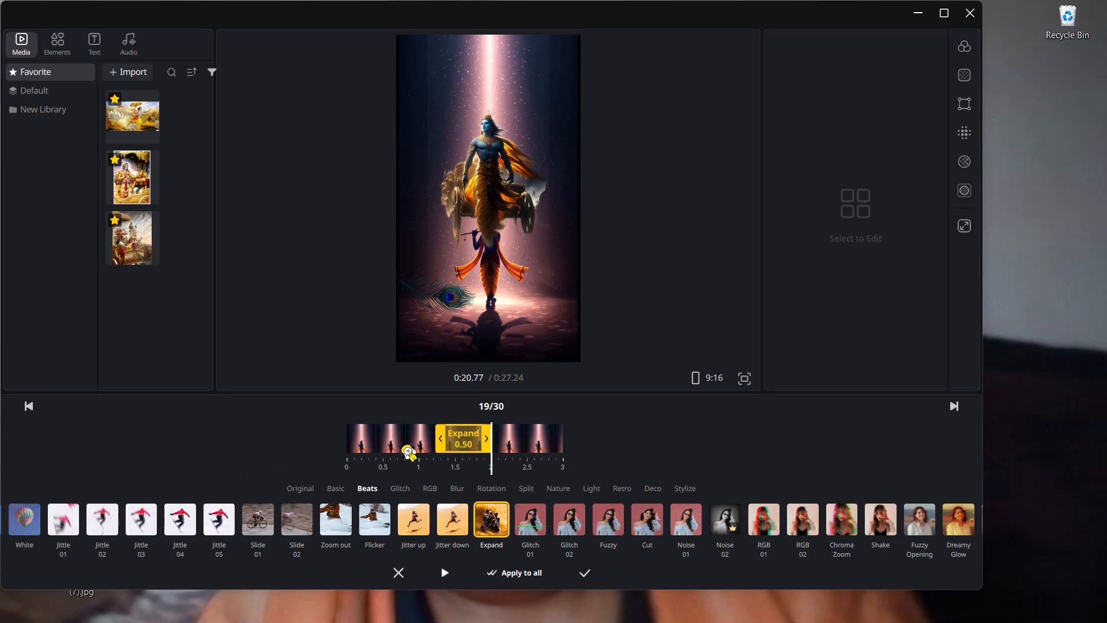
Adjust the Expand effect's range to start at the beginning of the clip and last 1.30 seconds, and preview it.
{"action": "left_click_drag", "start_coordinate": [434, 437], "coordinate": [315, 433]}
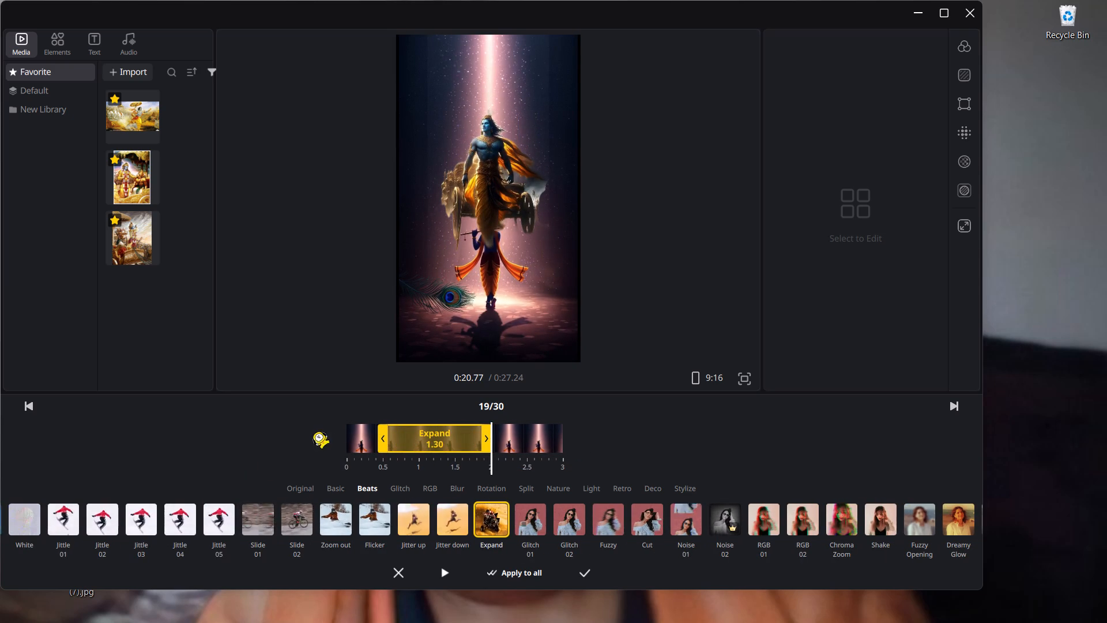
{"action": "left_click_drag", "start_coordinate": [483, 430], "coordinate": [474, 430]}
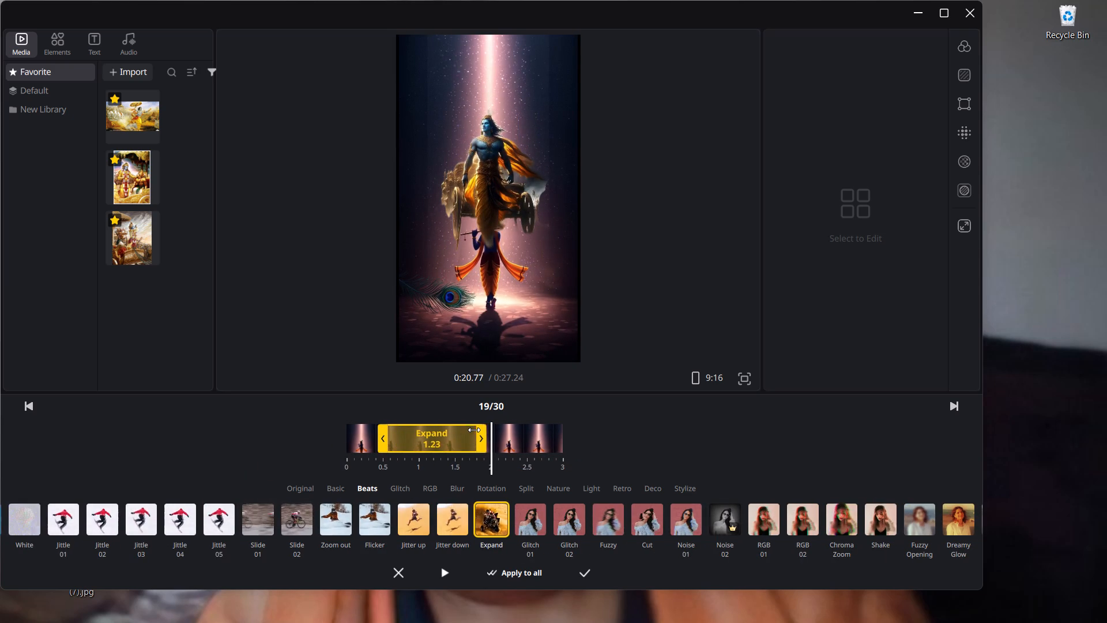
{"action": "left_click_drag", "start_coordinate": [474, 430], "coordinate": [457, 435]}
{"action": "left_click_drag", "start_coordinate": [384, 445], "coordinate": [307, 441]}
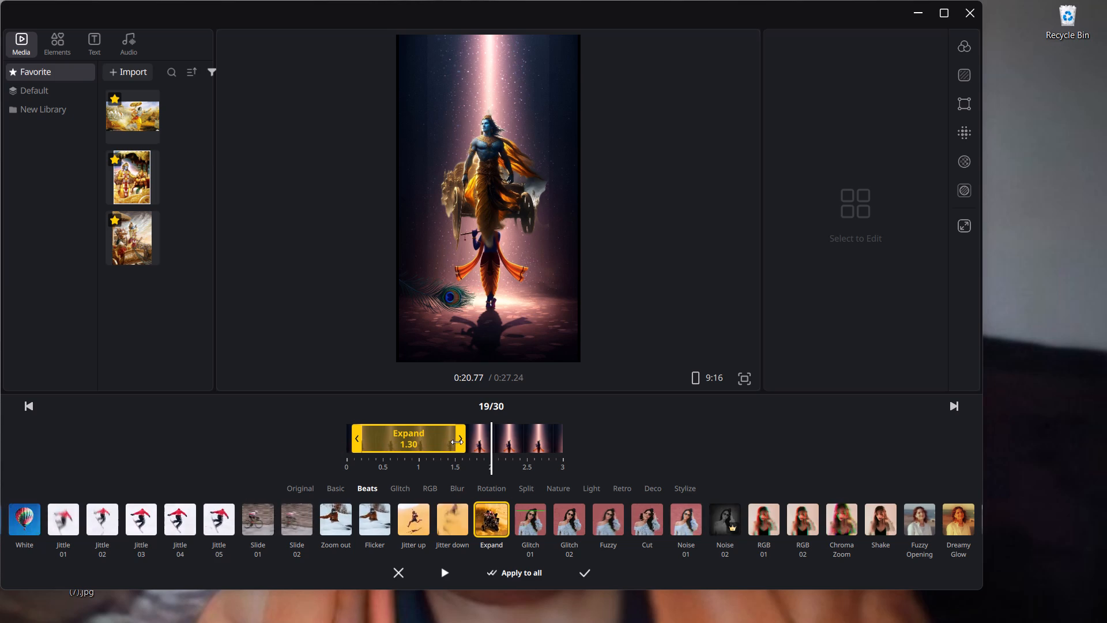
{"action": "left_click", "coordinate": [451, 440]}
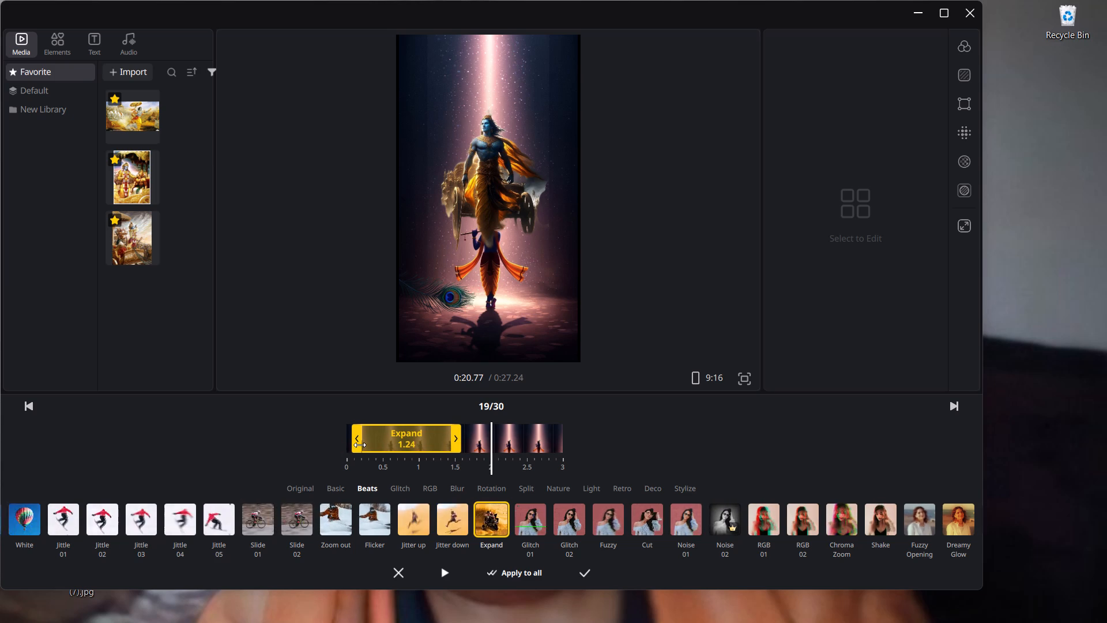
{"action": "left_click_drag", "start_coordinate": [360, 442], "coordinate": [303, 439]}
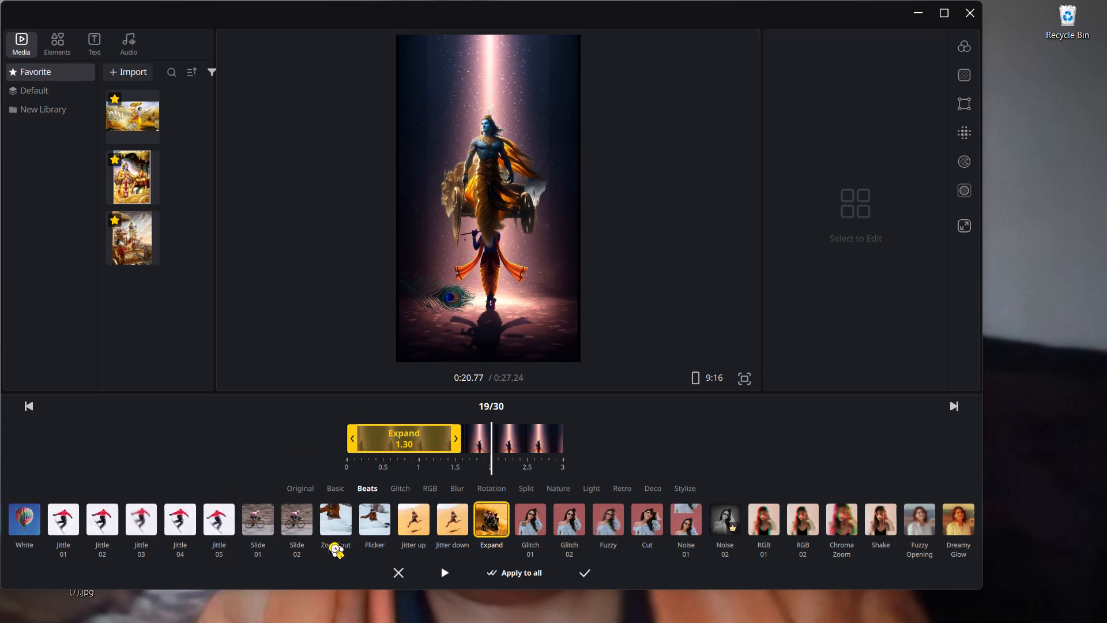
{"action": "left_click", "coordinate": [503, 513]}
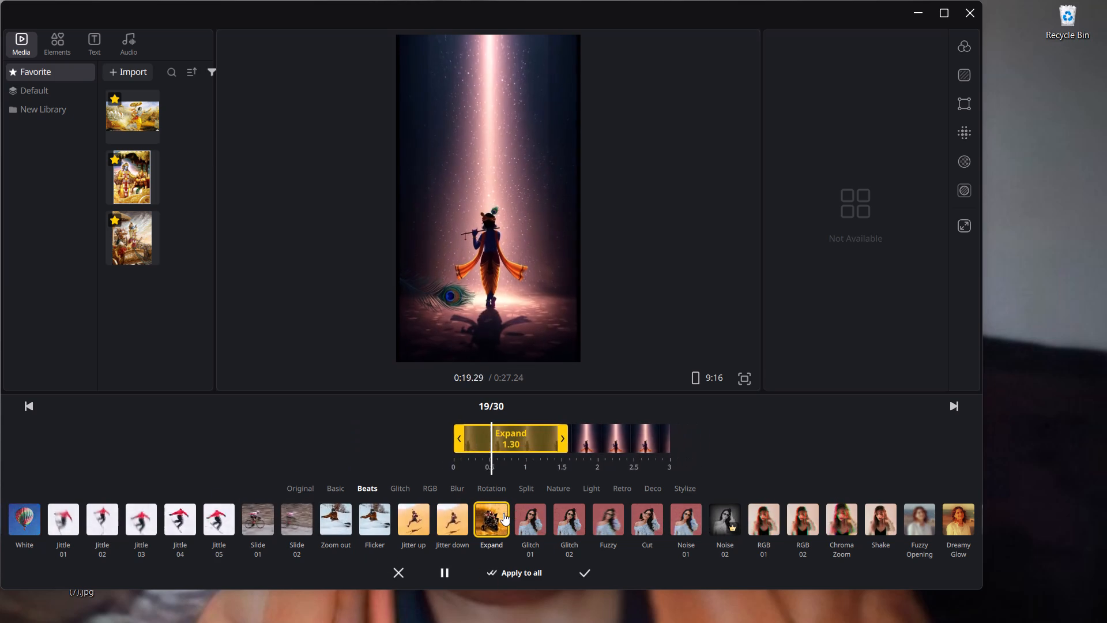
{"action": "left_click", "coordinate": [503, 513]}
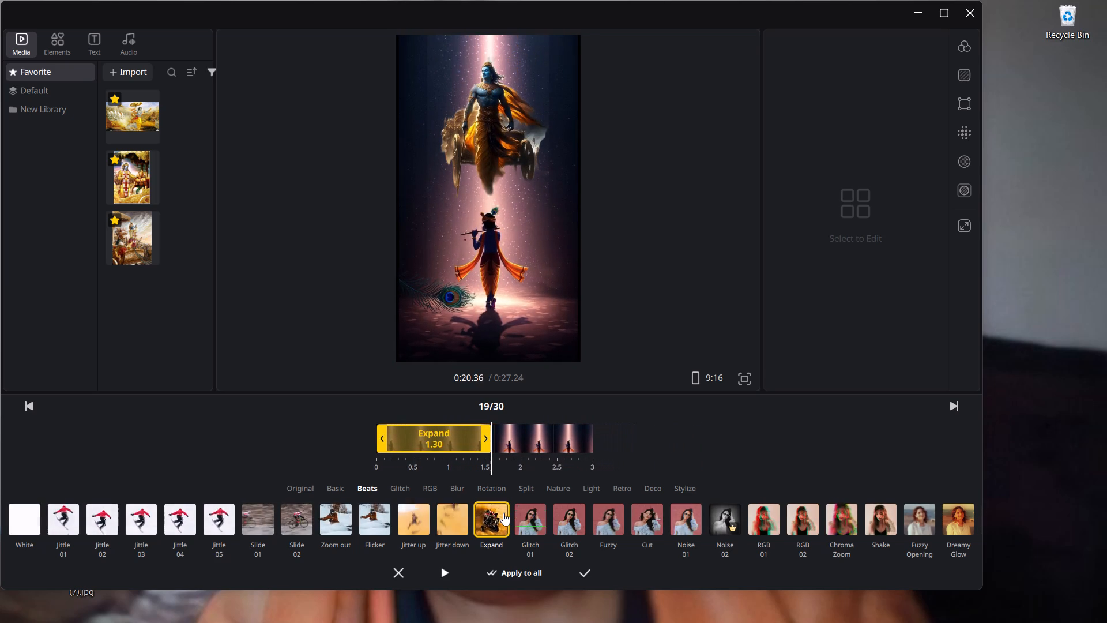
Switch clip 19's effect to Jitter up from the Beats group.
{"action": "left_click", "coordinate": [421, 514]}
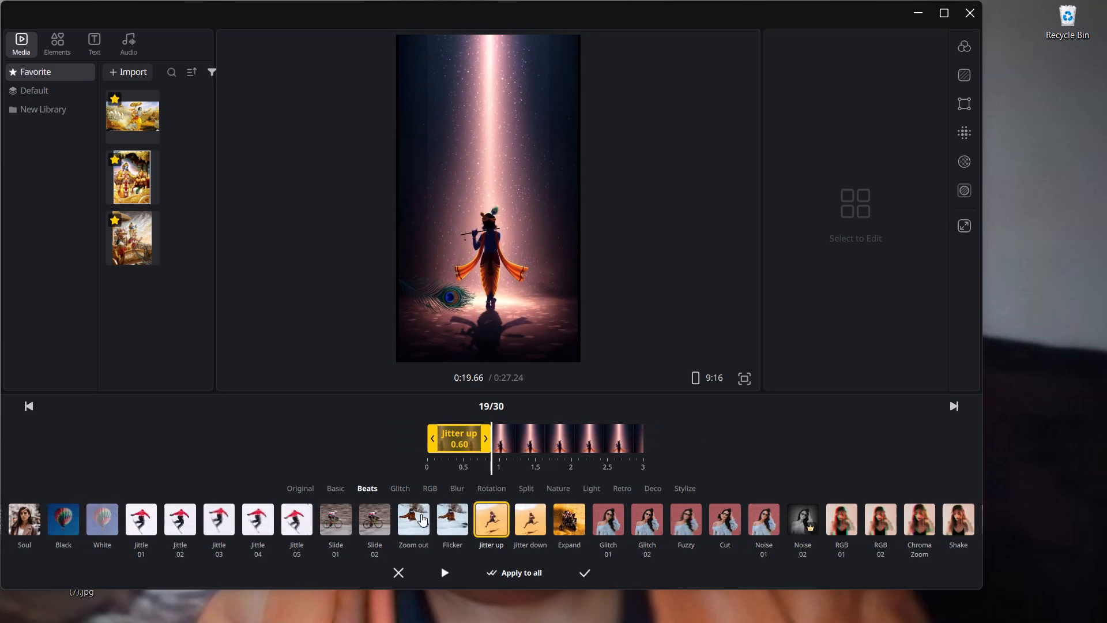
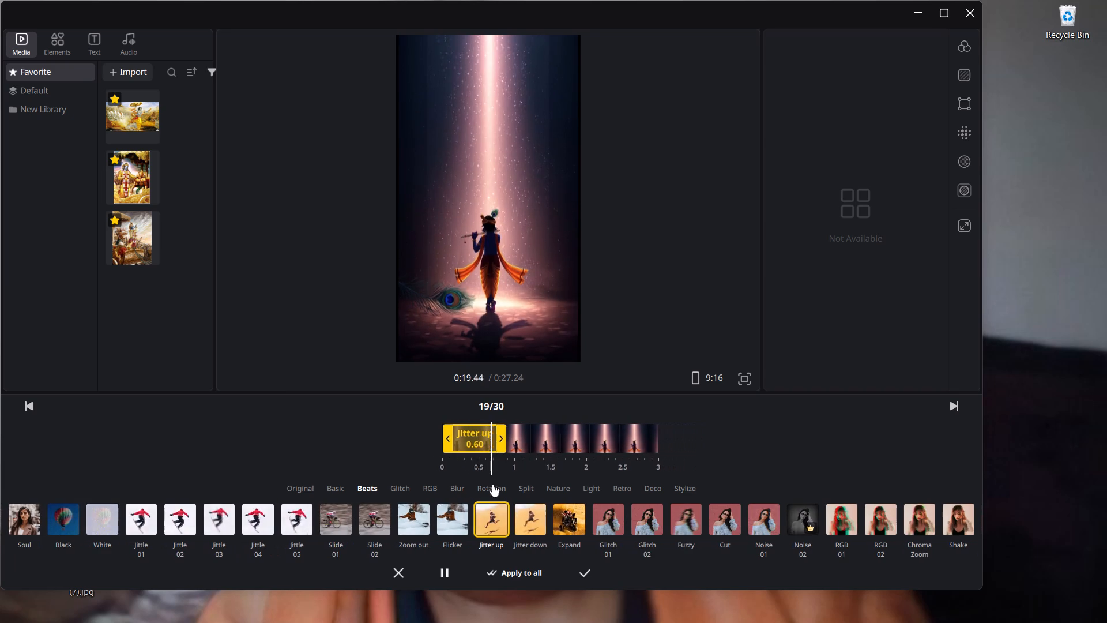
Extend clip 19's Jitter up effect to 1.00 second, preview it and save the effect.
{"action": "left_click_drag", "start_coordinate": [487, 448], "coordinate": [511, 448]}
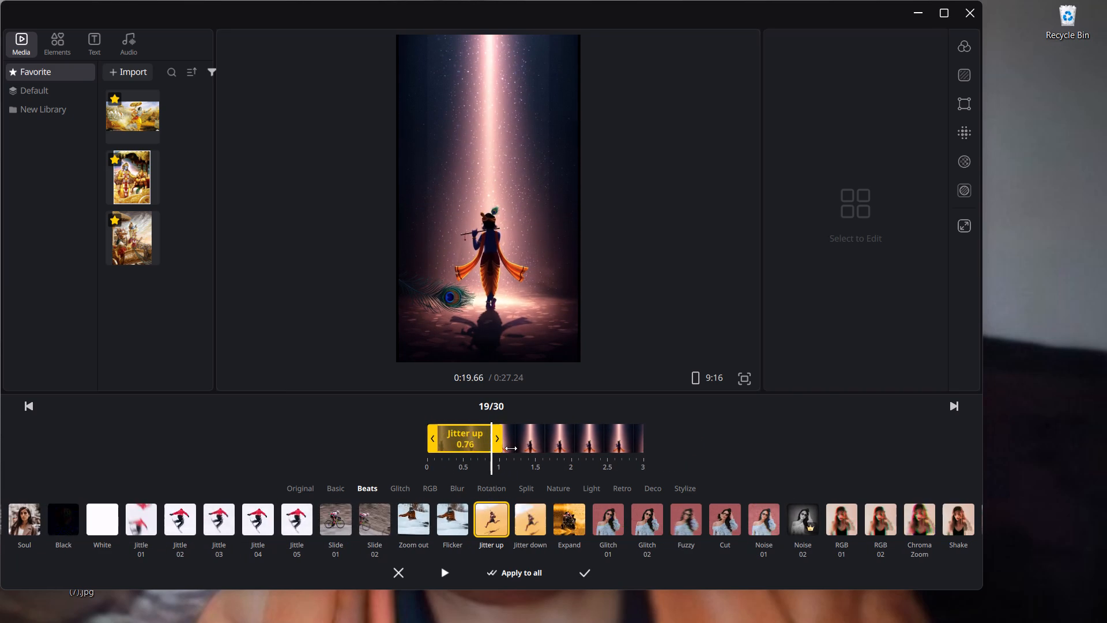
{"action": "left_click_drag", "start_coordinate": [511, 448], "coordinate": [527, 449]}
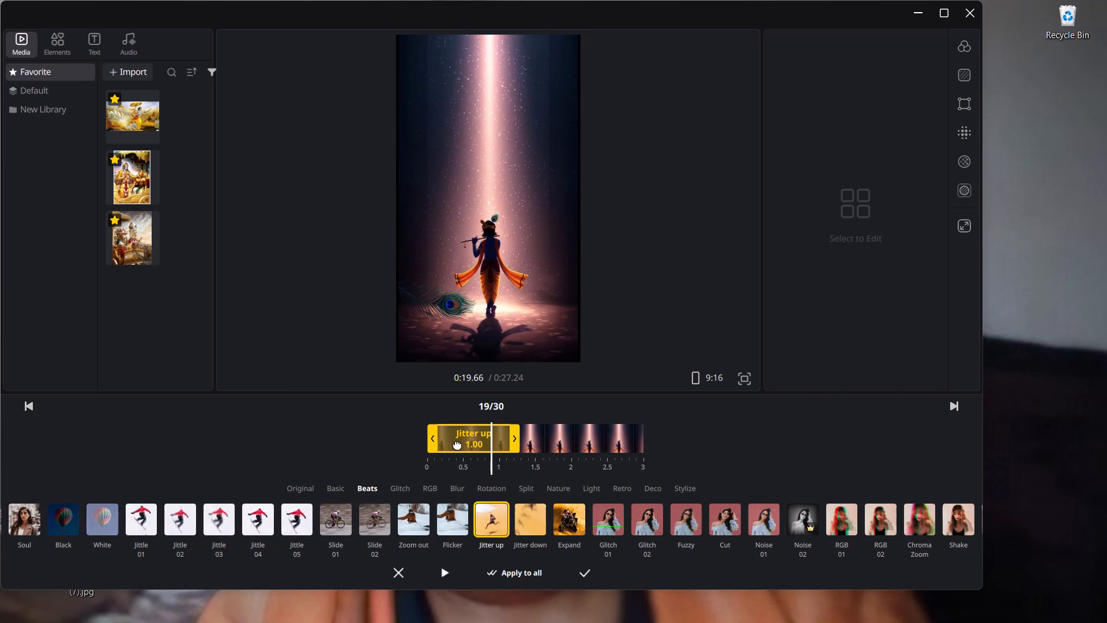
{"action": "left_click", "coordinate": [494, 522]}
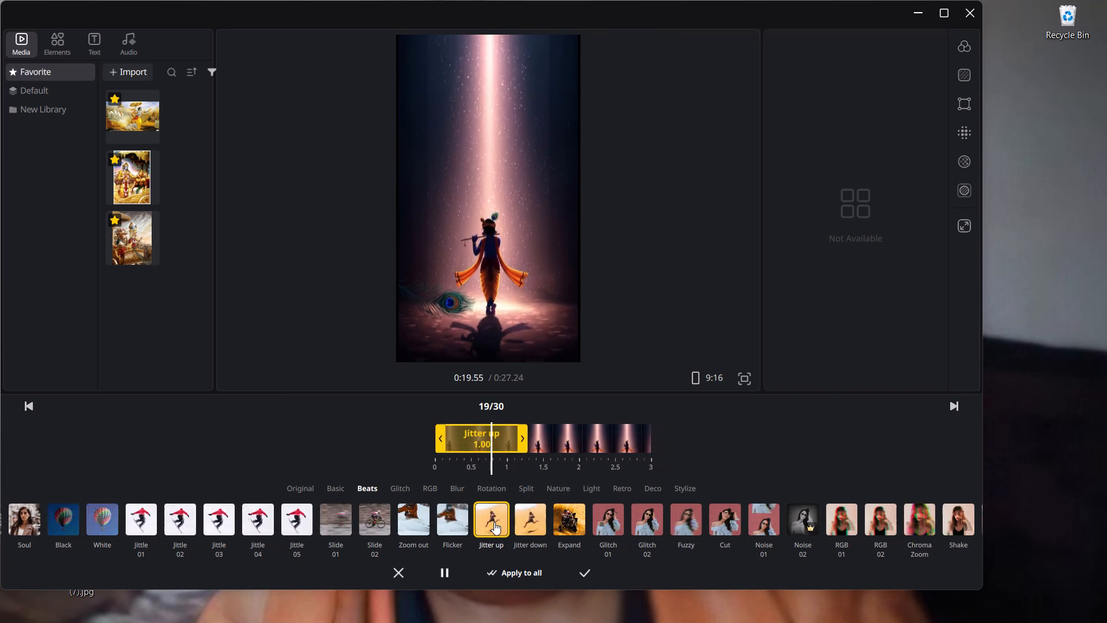
{"action": "left_click", "coordinate": [573, 569]}
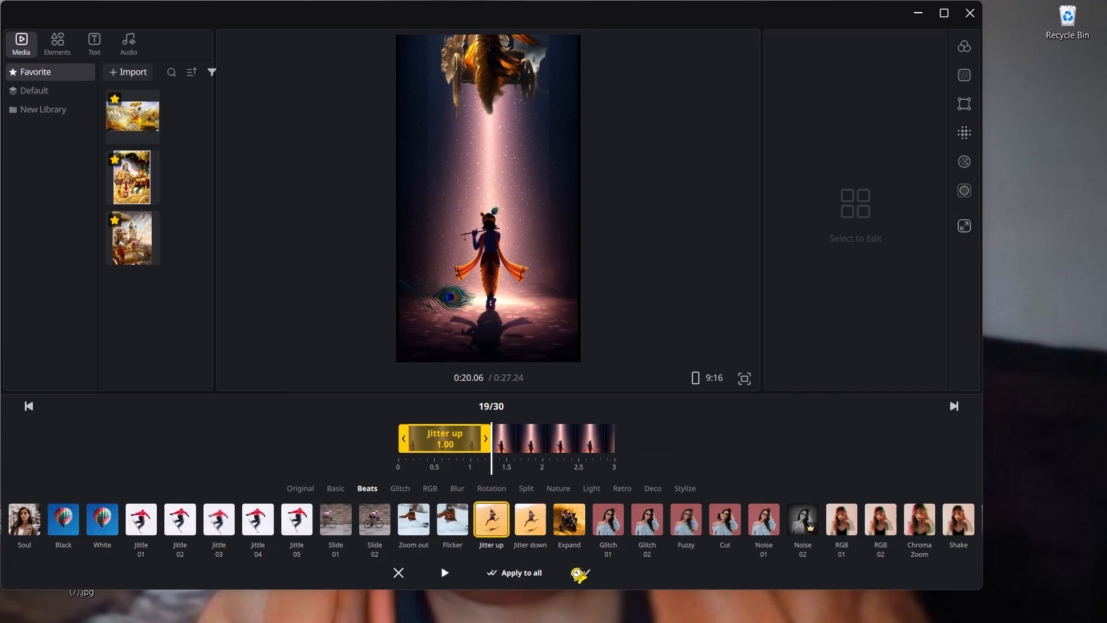
{"action": "left_click", "coordinate": [592, 569]}
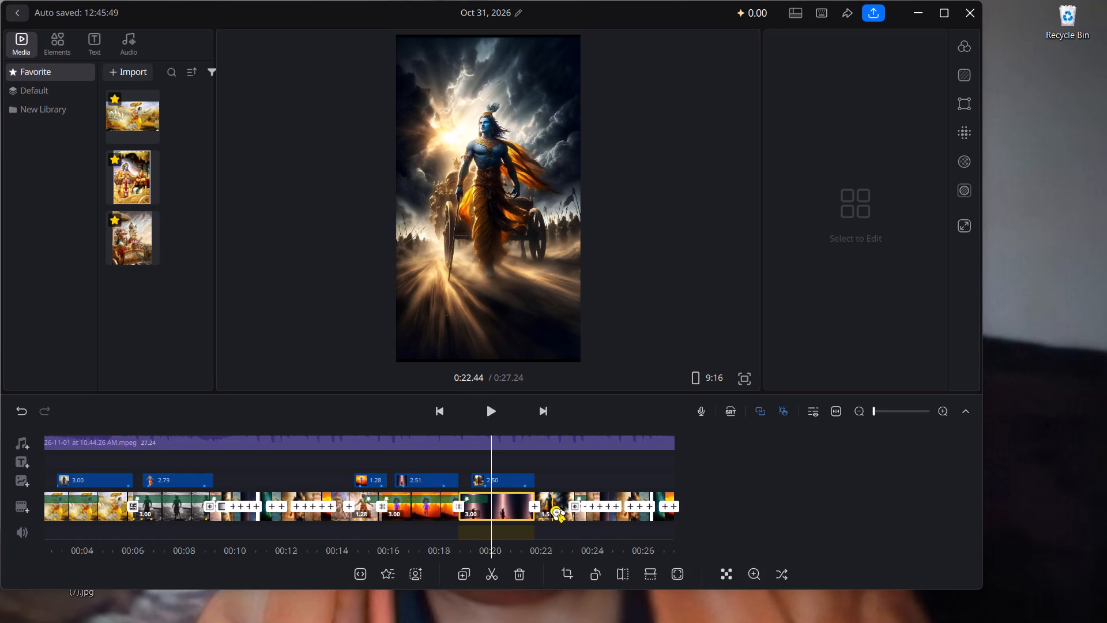
Add the Glitch 02 effect from the Glitch group to clip 20, the image of Krishna in front of the chariot.
{"action": "scroll", "coordinate": [552, 507], "scroll_direction": "left", "scroll_amount": 2}
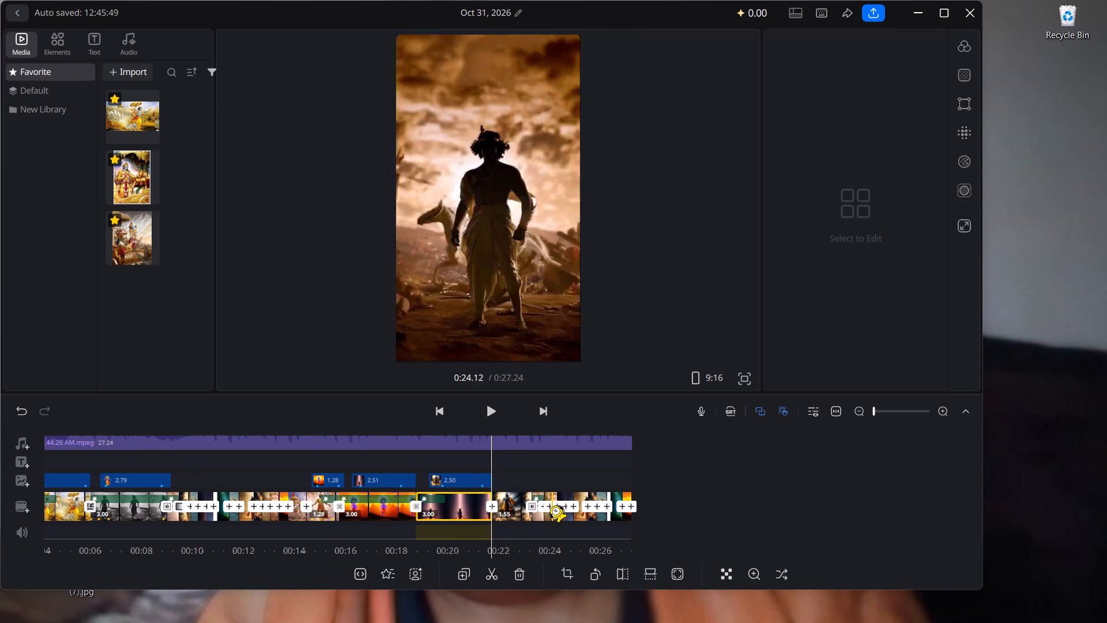
{"action": "scroll", "coordinate": [552, 507], "scroll_direction": "left", "scroll_amount": 3}
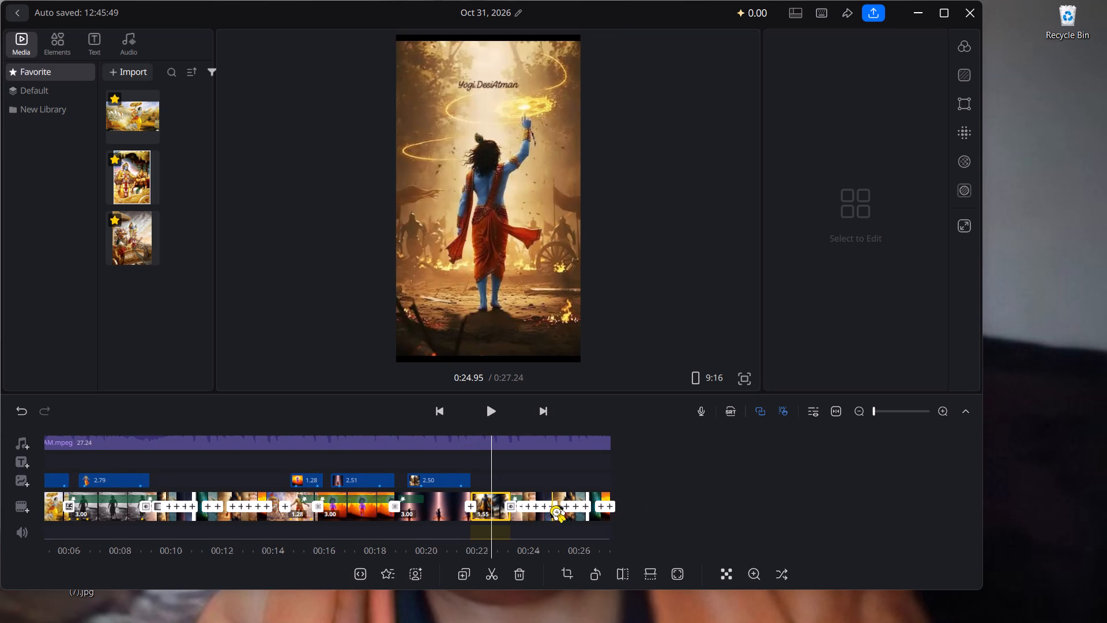
{"action": "scroll", "coordinate": [552, 507], "scroll_direction": "left", "scroll_amount": 2}
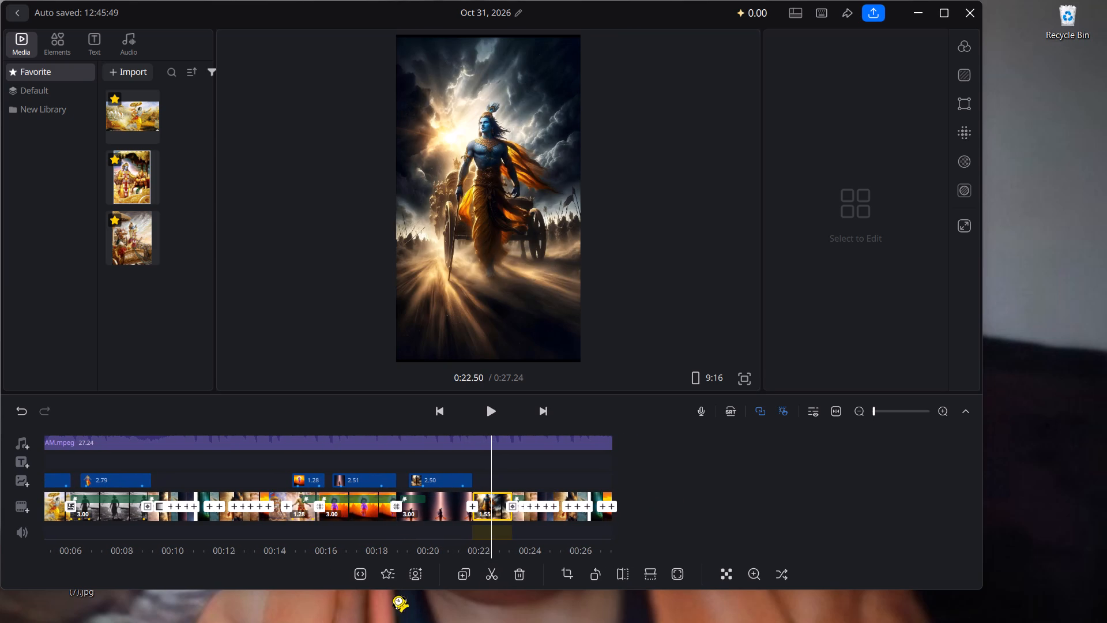
{"action": "left_click", "coordinate": [380, 580]}
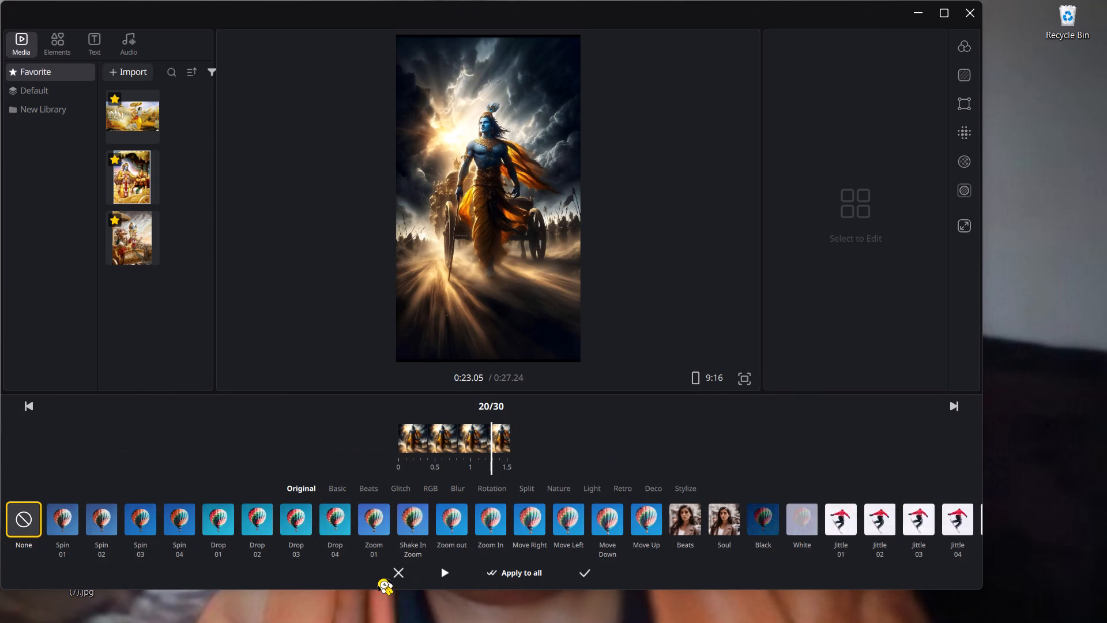
{"action": "scroll", "coordinate": [380, 580], "scroll_direction": "left", "scroll_amount": 5}
{"action": "scroll", "coordinate": [480, 524], "scroll_direction": "left", "scroll_amount": 5}
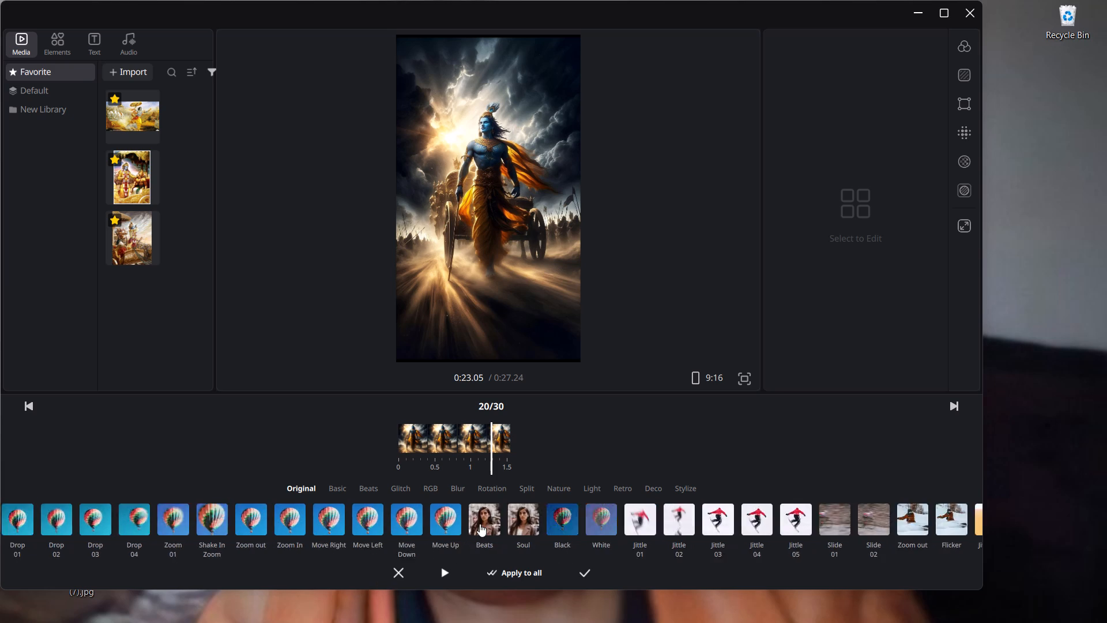
{"action": "scroll", "coordinate": [480, 524], "scroll_direction": "left", "scroll_amount": 4}
{"action": "scroll", "coordinate": [487, 411], "scroll_direction": "right", "scroll_amount": 2}
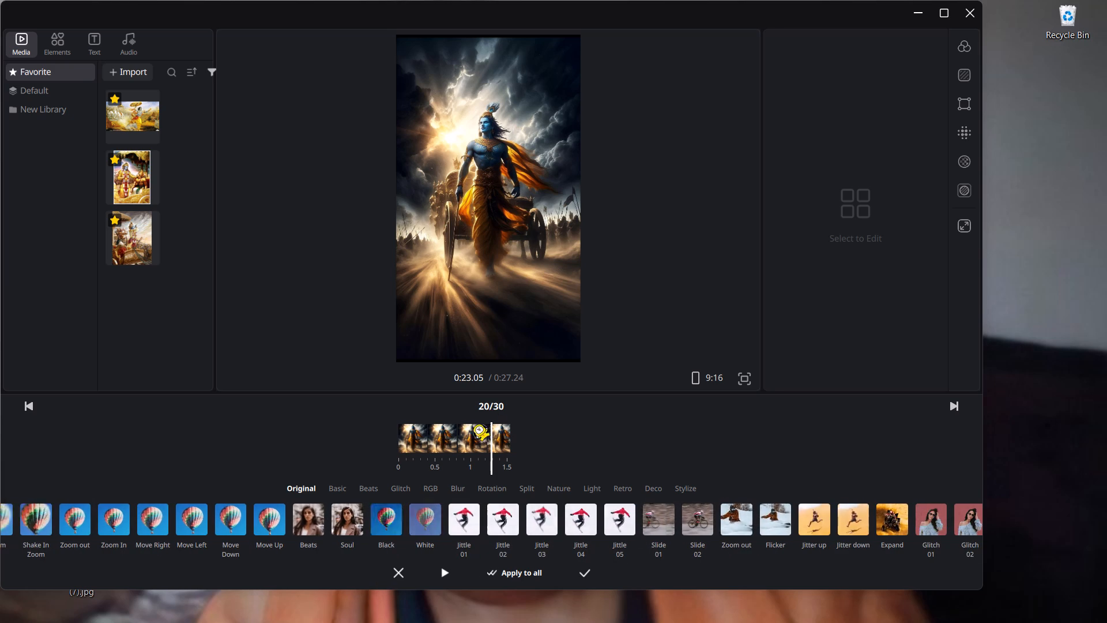
{"action": "scroll", "coordinate": [450, 428], "scroll_direction": "right", "scroll_amount": 3}
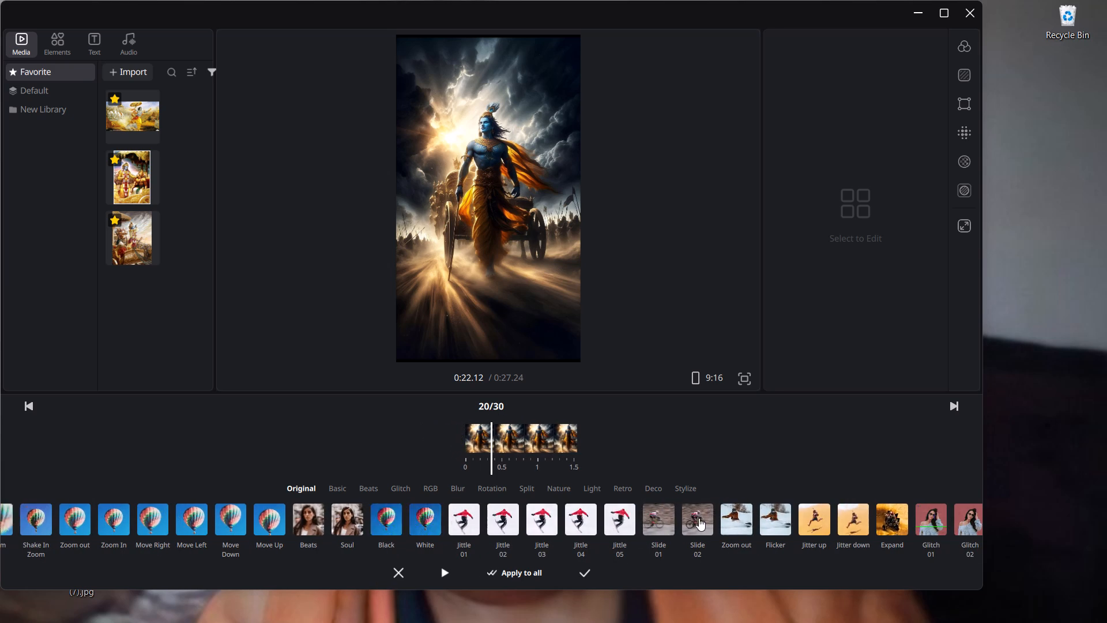
{"action": "scroll", "coordinate": [699, 518], "scroll_direction": "left", "scroll_amount": 9}
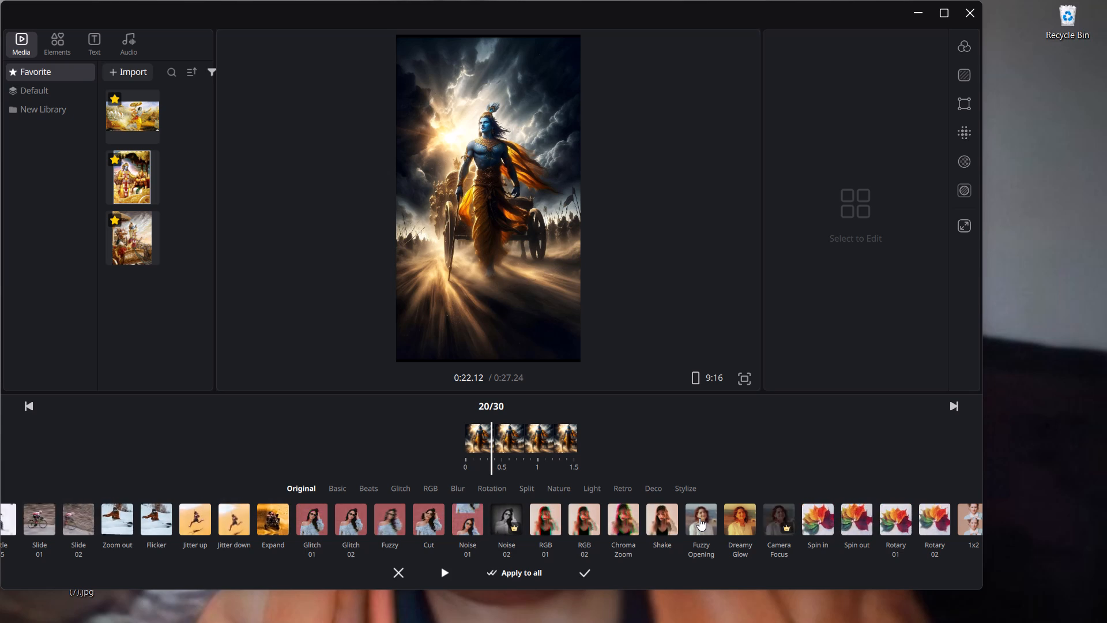
{"action": "scroll", "coordinate": [699, 518], "scroll_direction": "right", "scroll_amount": 1}
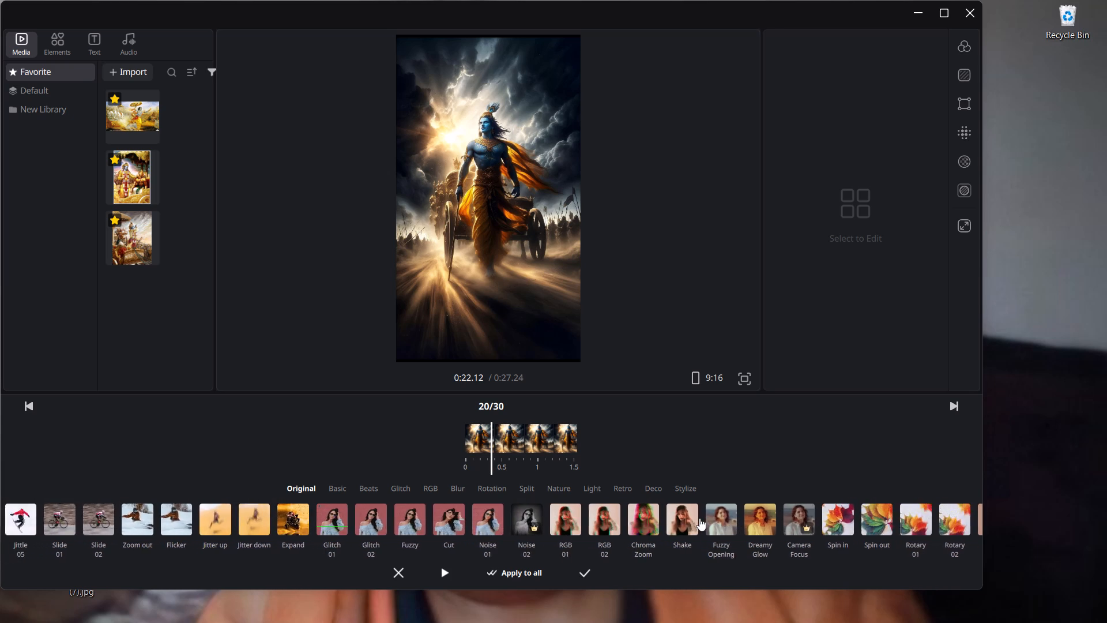
{"action": "scroll", "coordinate": [699, 518], "scroll_direction": "right", "scroll_amount": 1}
{"action": "left_click", "coordinate": [381, 517]}
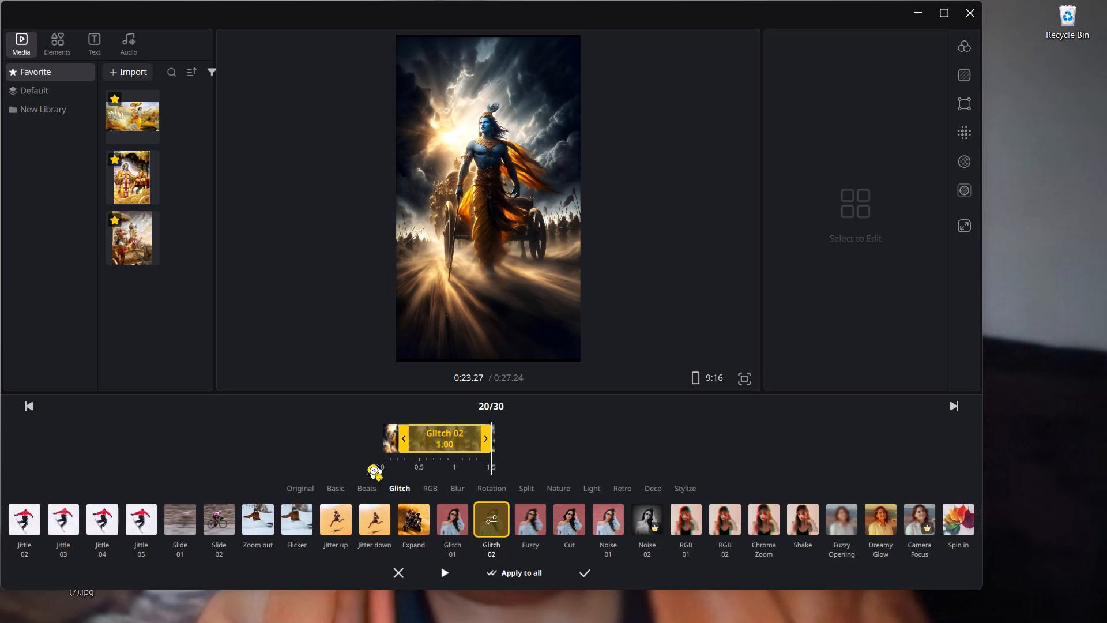
Stretch the Glitch 02 effect over the whole of clip 20, 1.55 seconds, preview it and apply it to all clips.
{"action": "left_click_drag", "start_coordinate": [394, 432], "coordinate": [352, 430]}
{"action": "left_click_drag", "start_coordinate": [485, 436], "coordinate": [528, 437]}
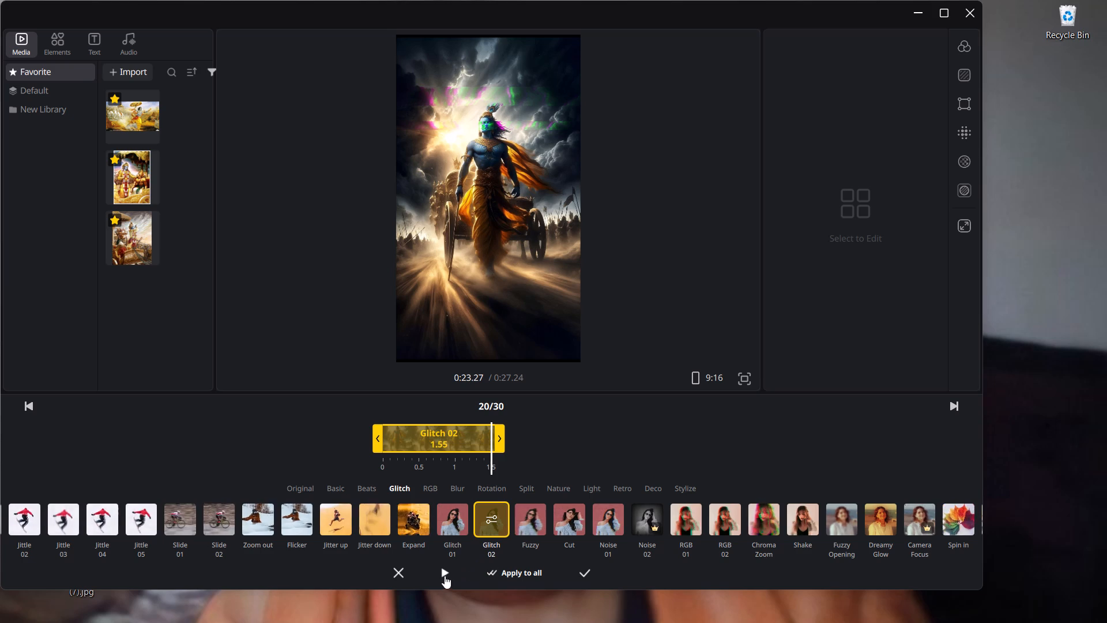
{"action": "left_click", "coordinate": [443, 571]}
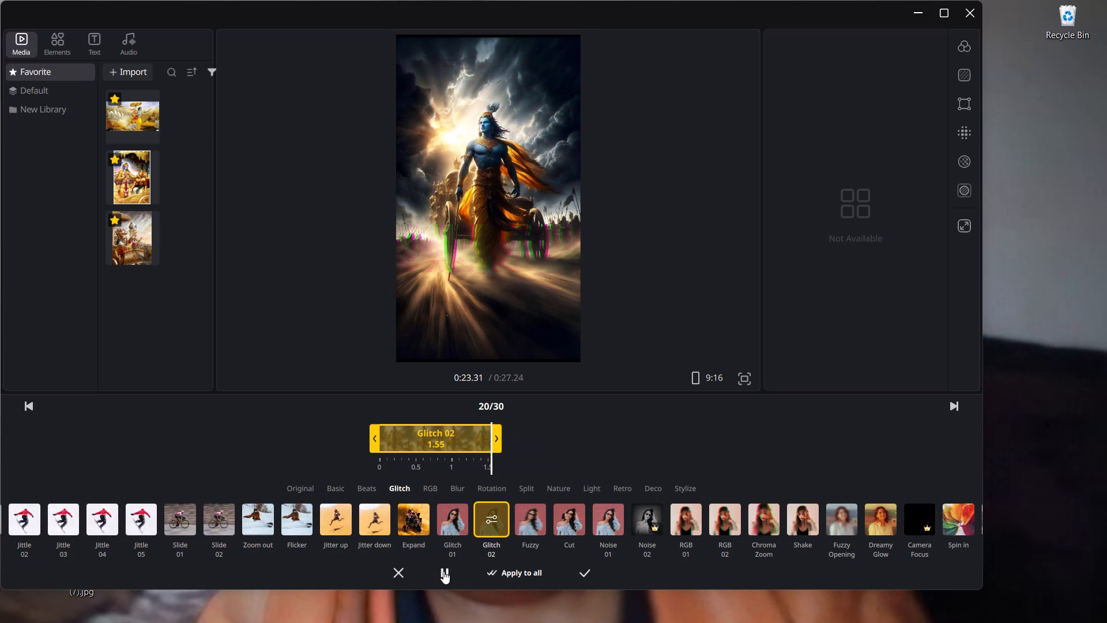
{"action": "left_click", "coordinate": [500, 568]}
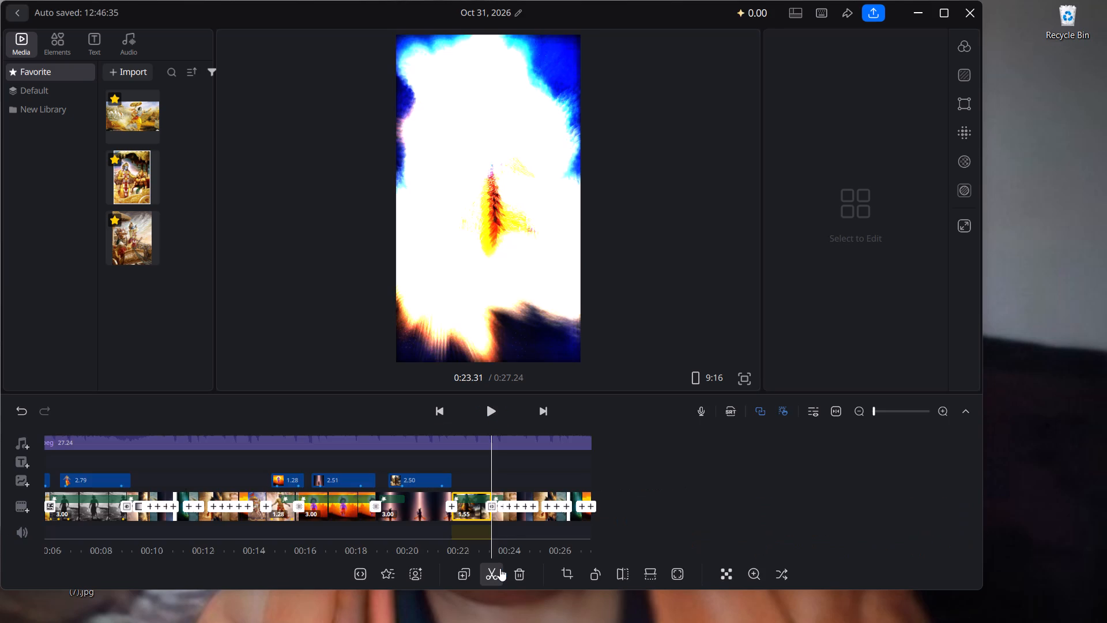
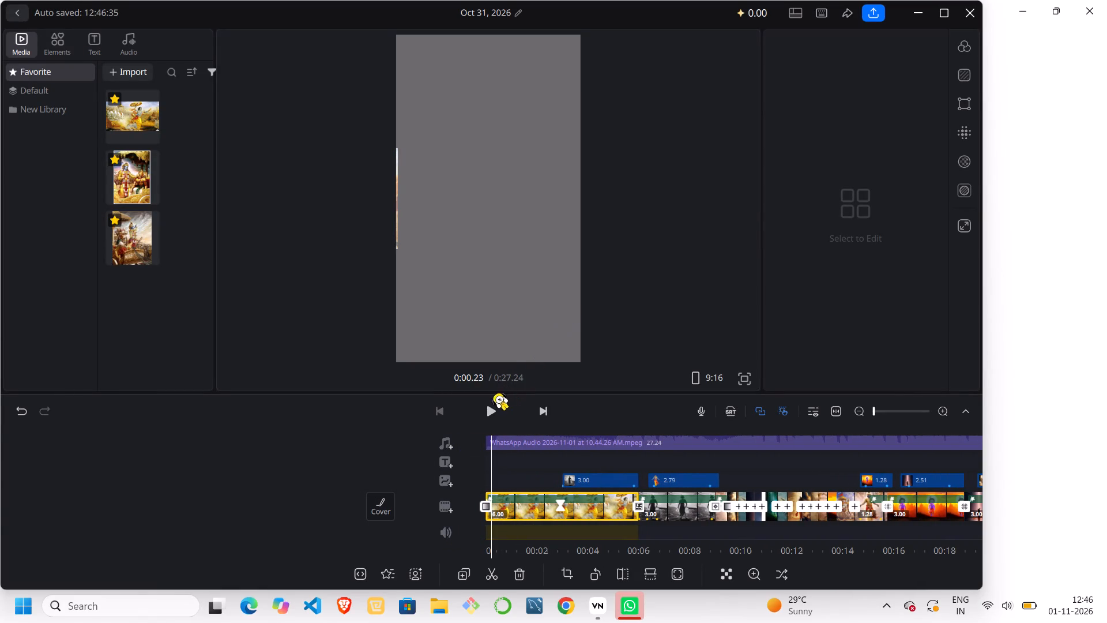
Play the whole 9:16 Krishna video from the start and close the WhatsApp window behind the editor.
{"action": "left_click", "coordinate": [493, 411]}
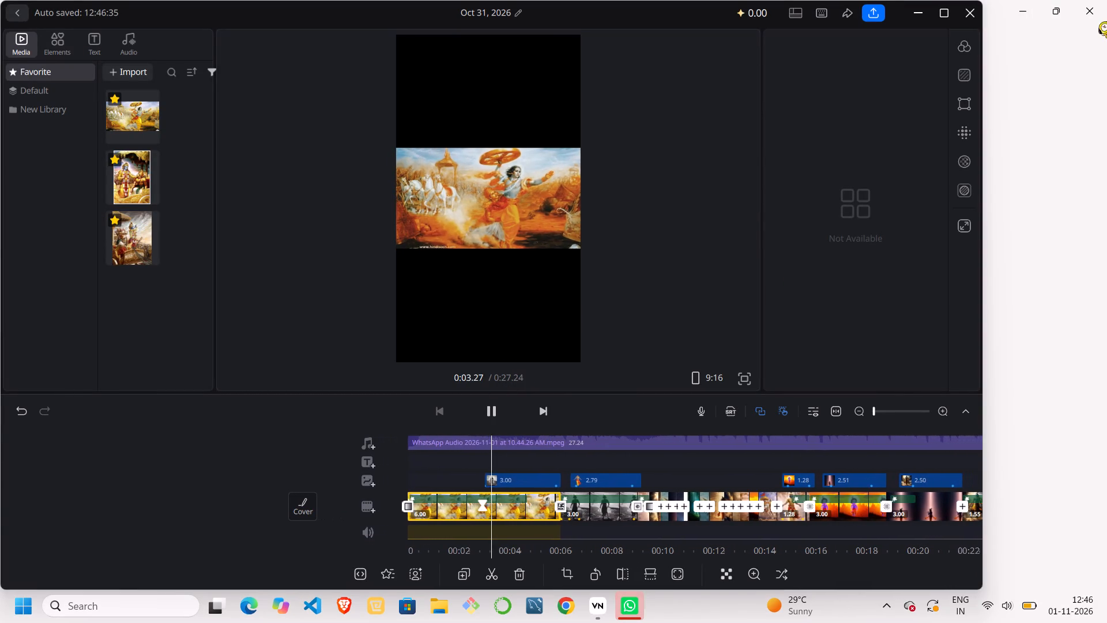
{"action": "left_click", "coordinate": [1087, 18]}
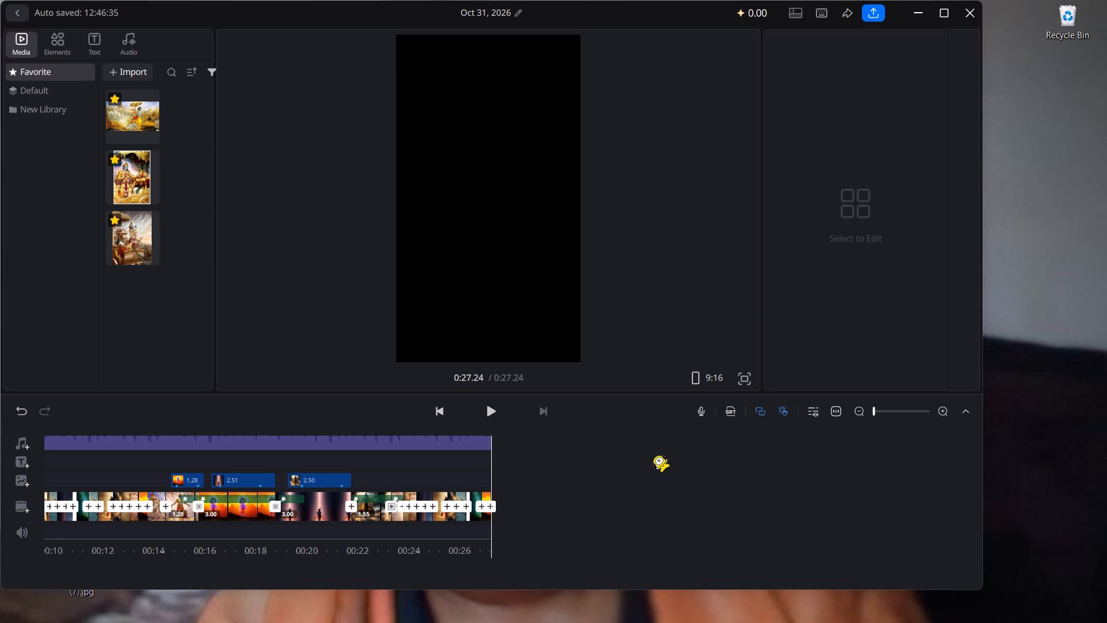
Scrub through the timeline from the end back to the start to review the clips and overlays.
{"action": "scroll", "coordinate": [426, 491], "scroll_direction": "down", "scroll_amount": 3}
{"action": "scroll", "coordinate": [426, 491], "scroll_direction": "right", "scroll_amount": 1, "text": "ctrl"}
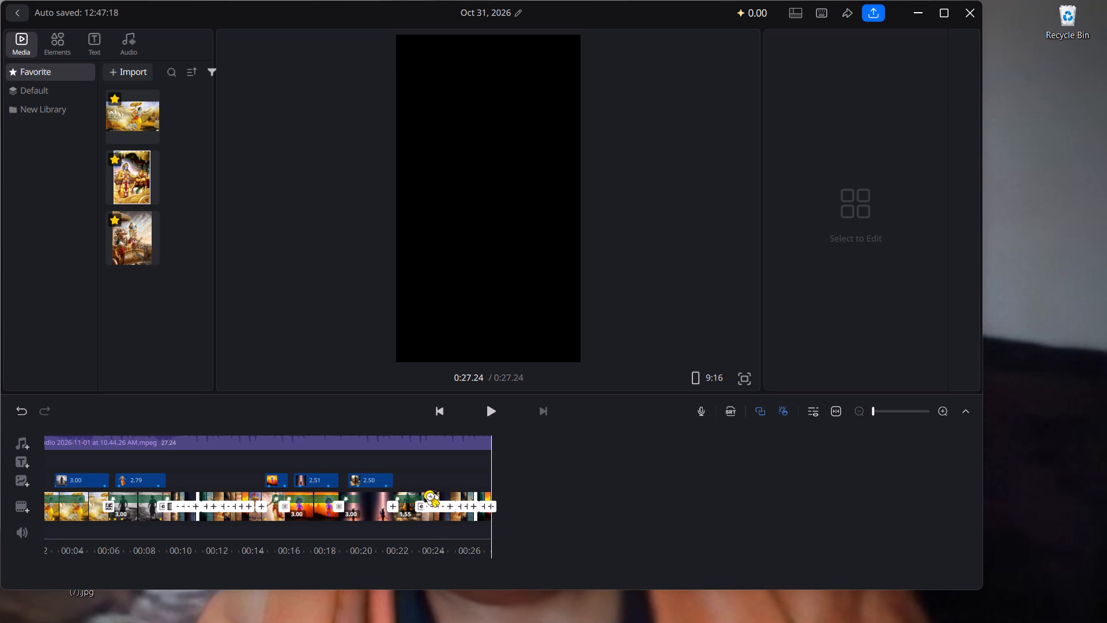
{"action": "scroll", "coordinate": [426, 491], "scroll_direction": "left", "scroll_amount": 1}
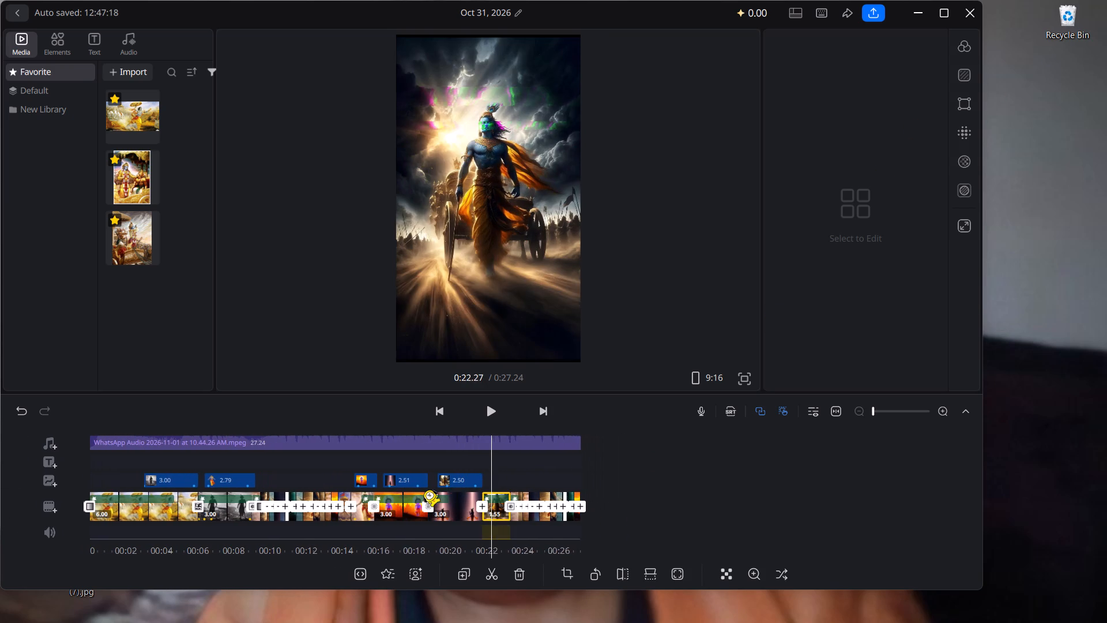
{"action": "scroll", "coordinate": [426, 491], "scroll_direction": "left", "scroll_amount": 6}
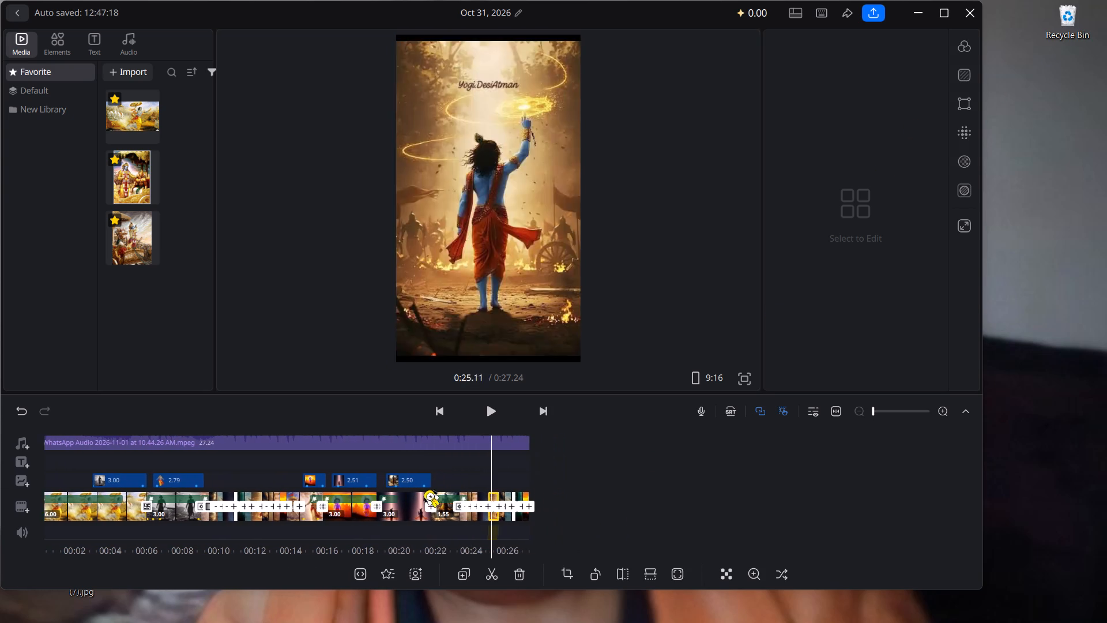
{"action": "scroll", "coordinate": [426, 491], "scroll_direction": "left", "scroll_amount": 3}
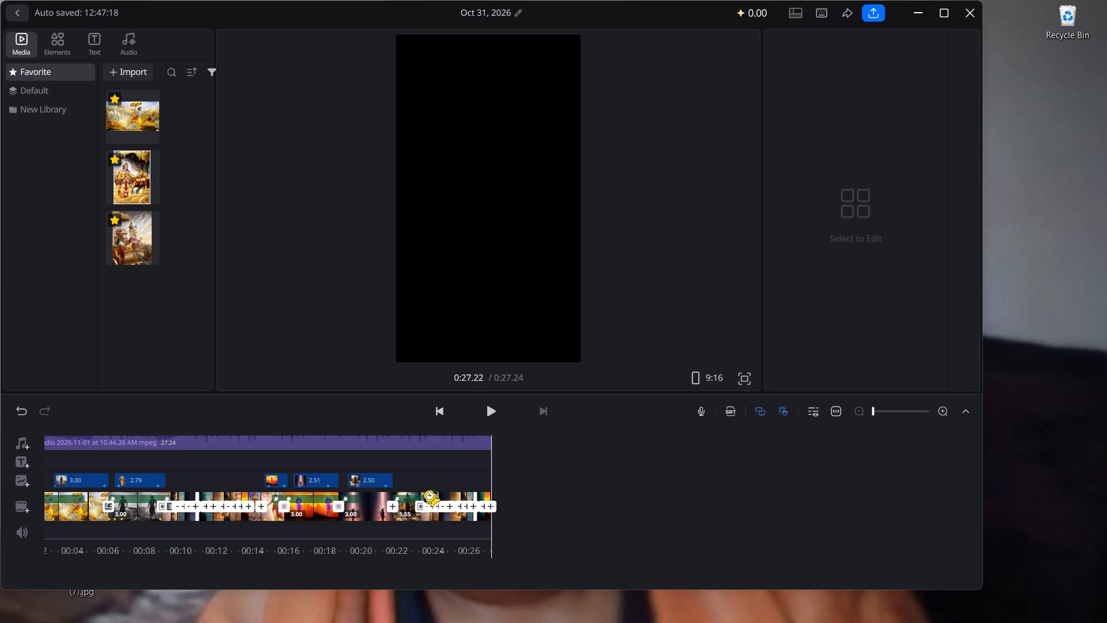
{"action": "scroll", "coordinate": [426, 491], "scroll_direction": "right", "scroll_amount": 16}
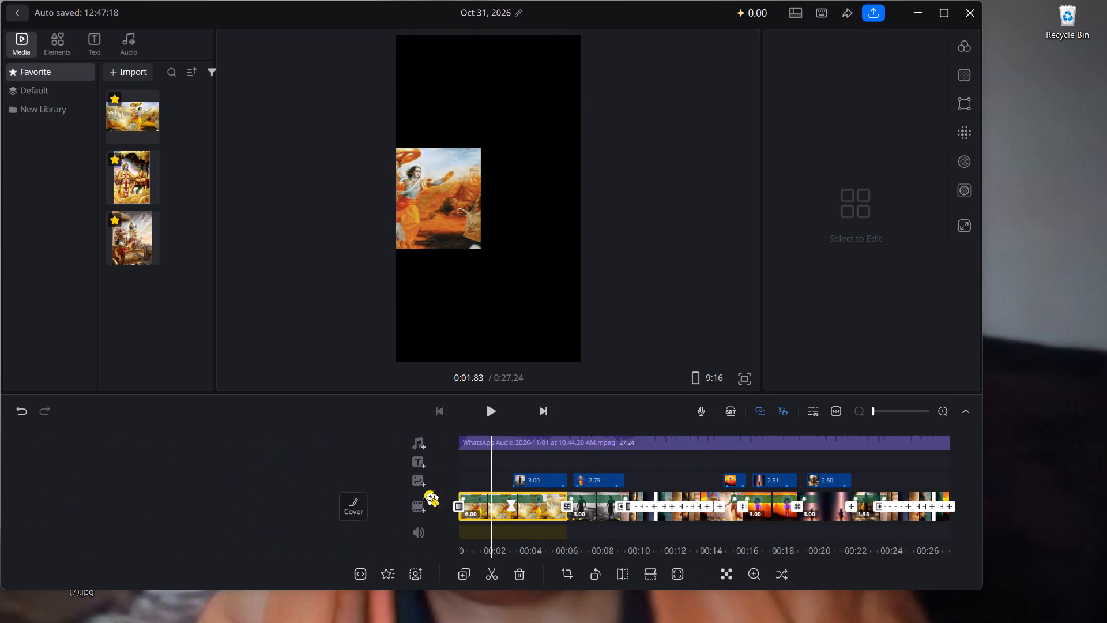
{"action": "scroll", "coordinate": [426, 491], "scroll_direction": "right", "scroll_amount": 9}
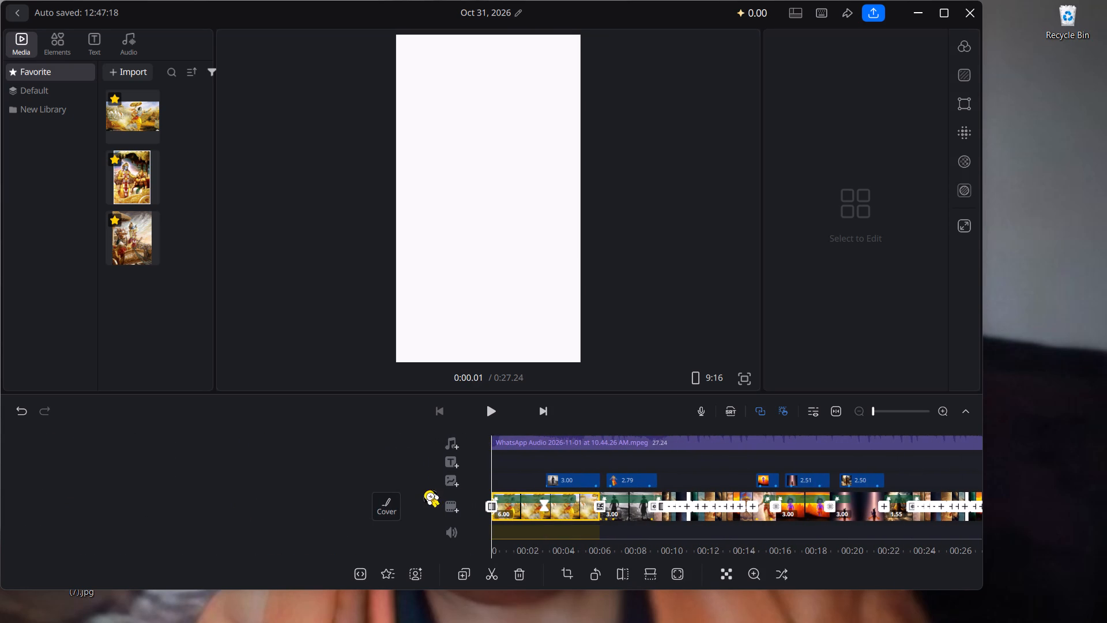
Close the VN editor and switch to the Brave browser in a maximized window.
{"action": "left_click", "coordinate": [988, 622]}
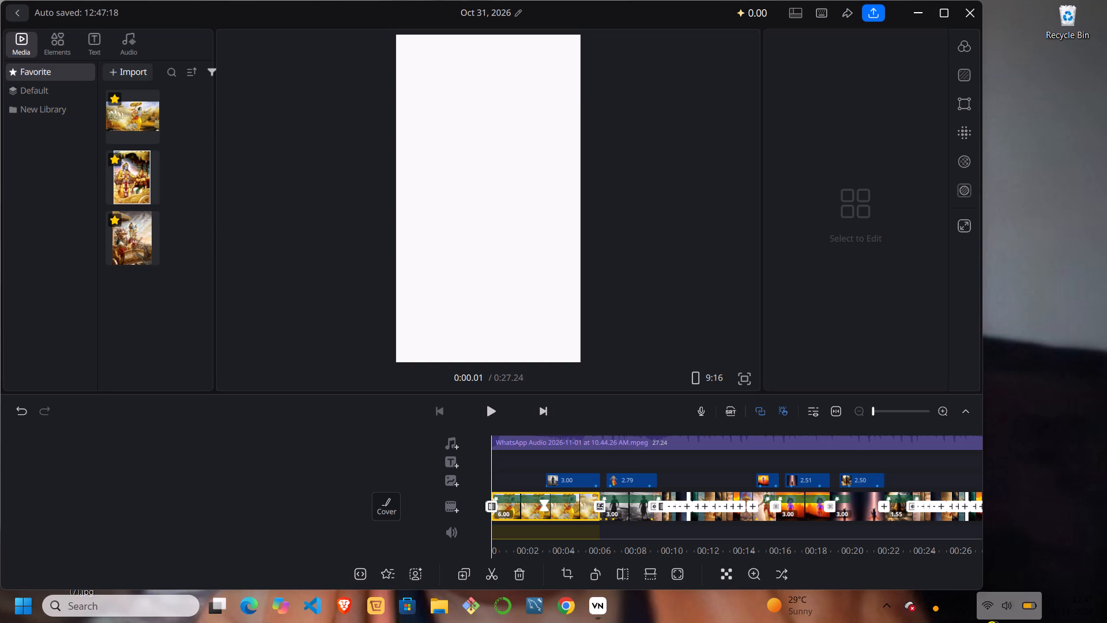
{"action": "left_click", "coordinate": [981, 186]}
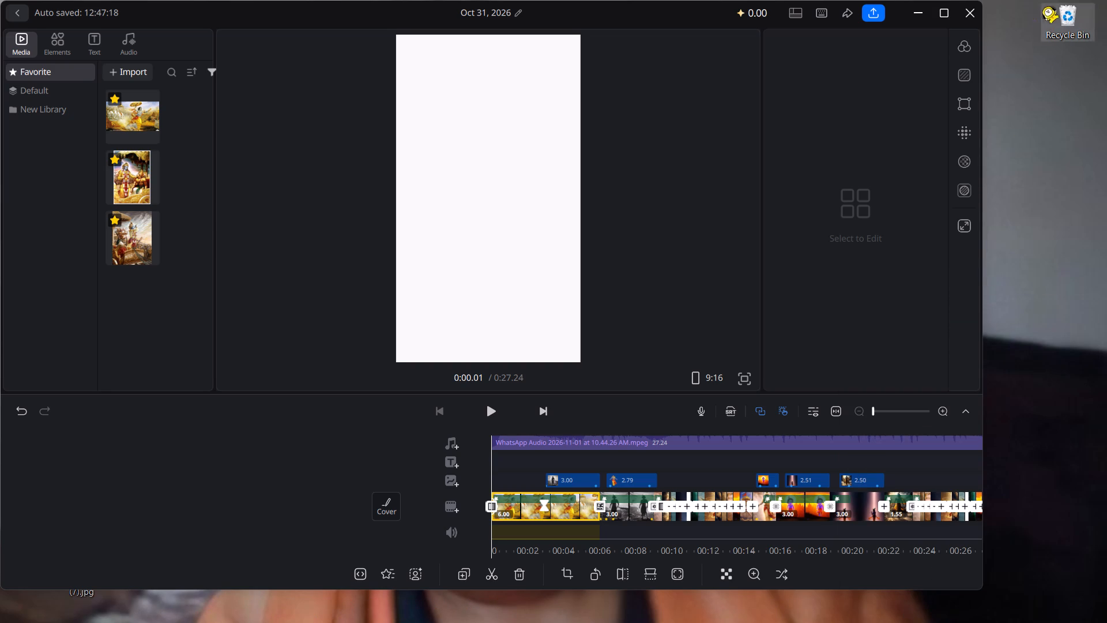
{"action": "left_click", "coordinate": [965, 13]}
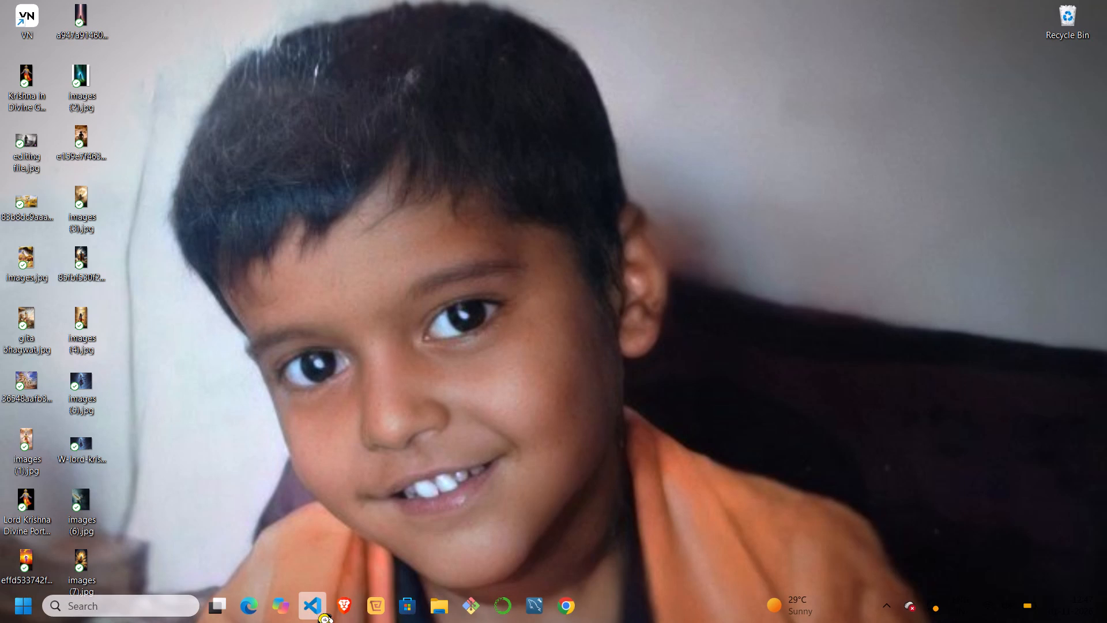
{"action": "left_click", "coordinate": [332, 617]}
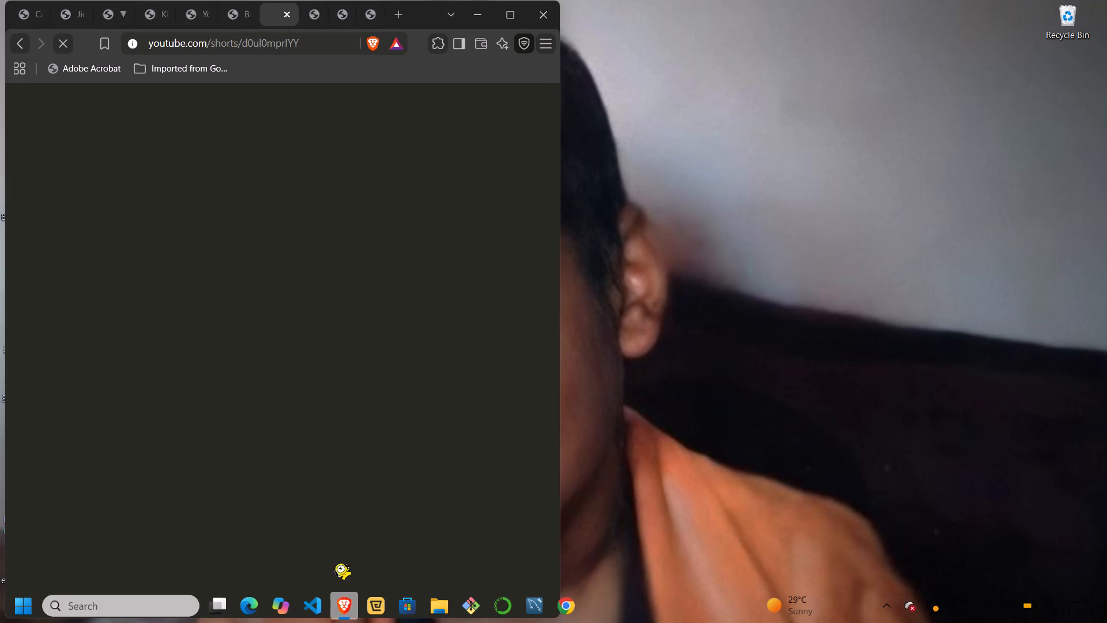
{"action": "left_click", "coordinate": [511, 14]}
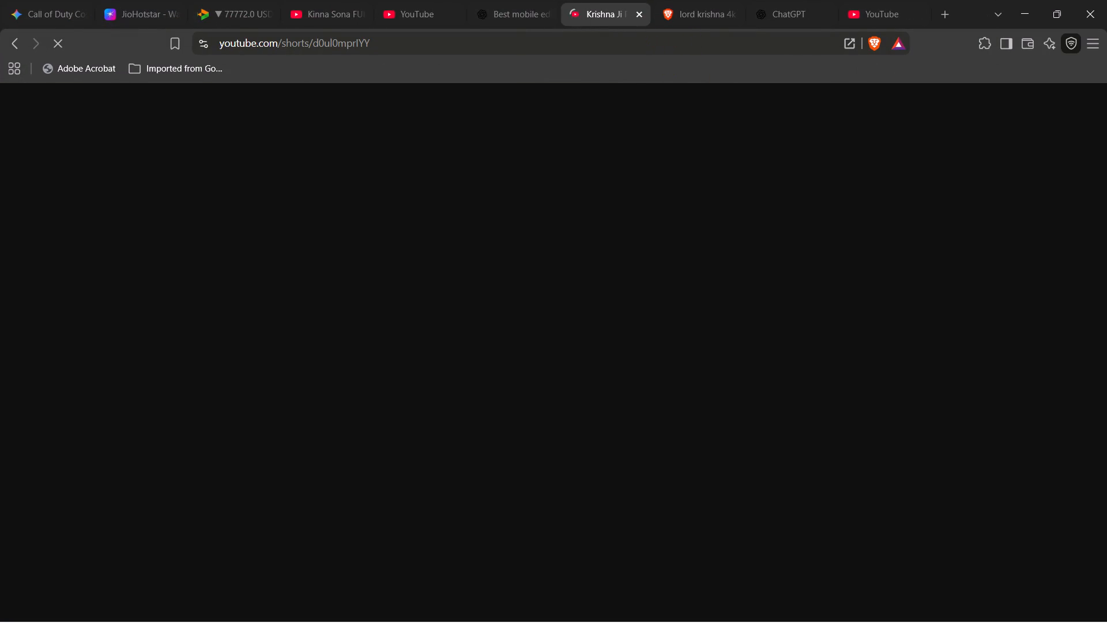
Search YouTube for "ho to make animated name in vn app".
{"action": "left_click", "coordinate": [429, 89]}
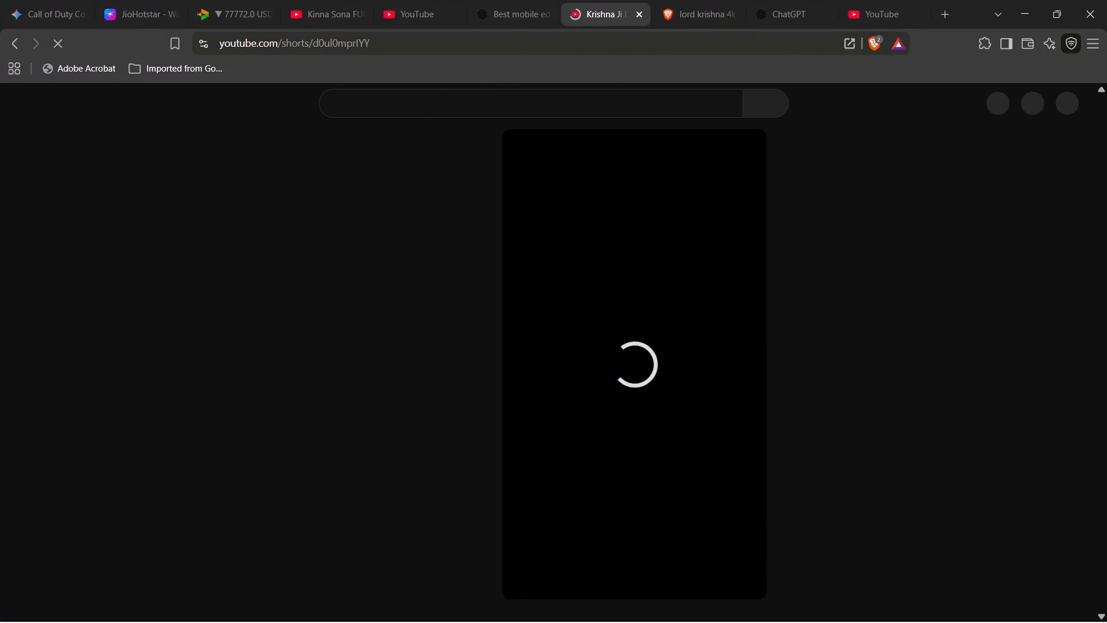
{"action": "type", "text": "ho"}
{"action": "type", "text": "e"}
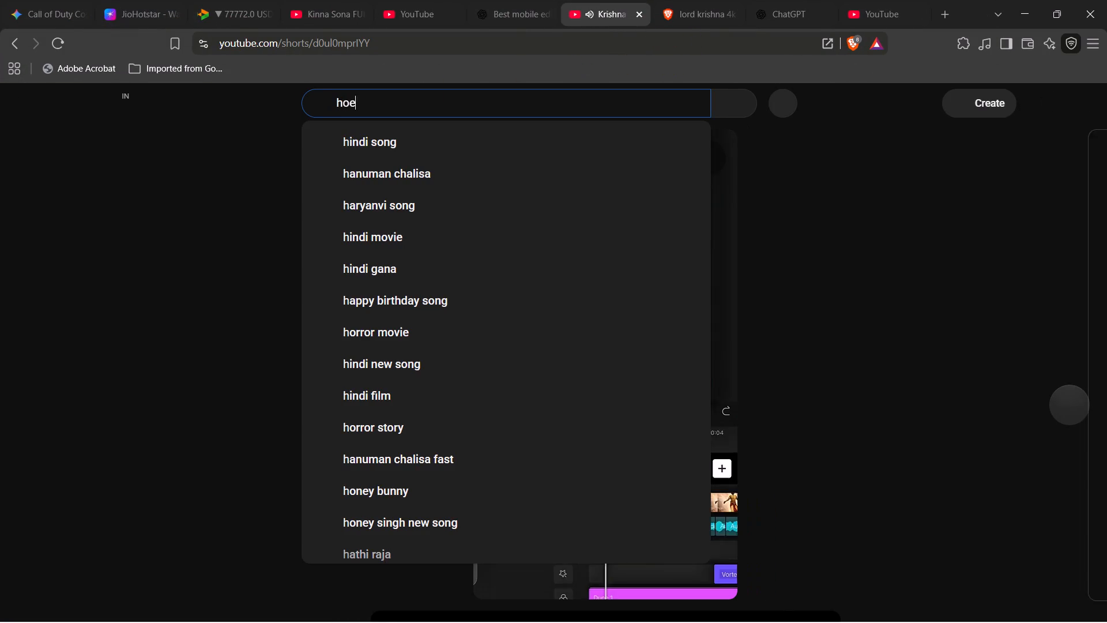
{"action": "key", "text": "space"}
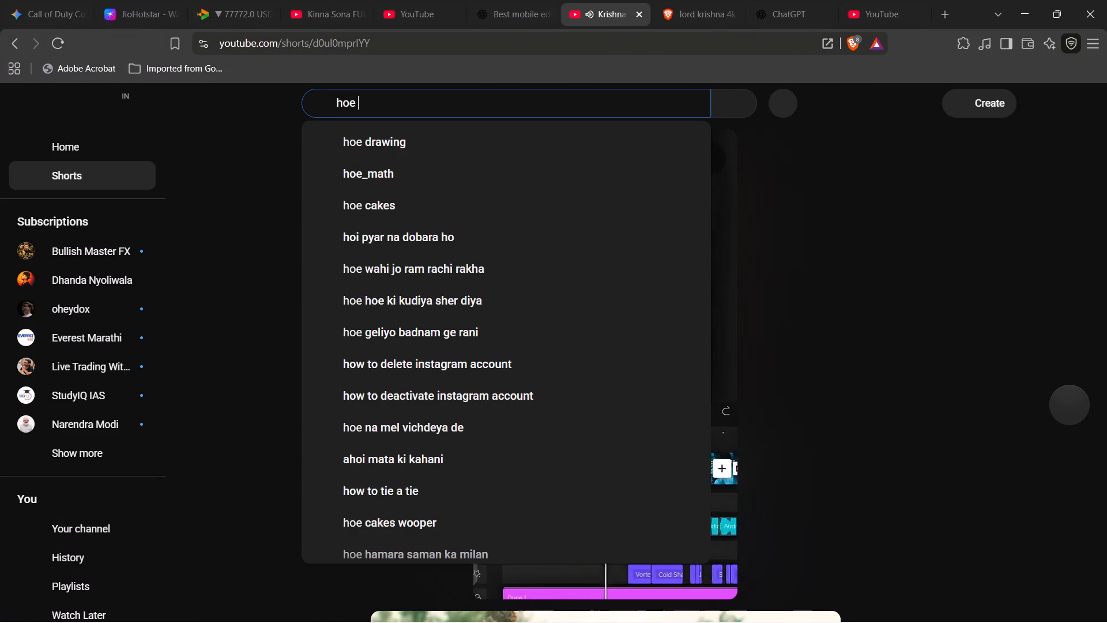
{"action": "key", "text": "BackSpace"}
{"action": "key", "text": "BackSpace"}
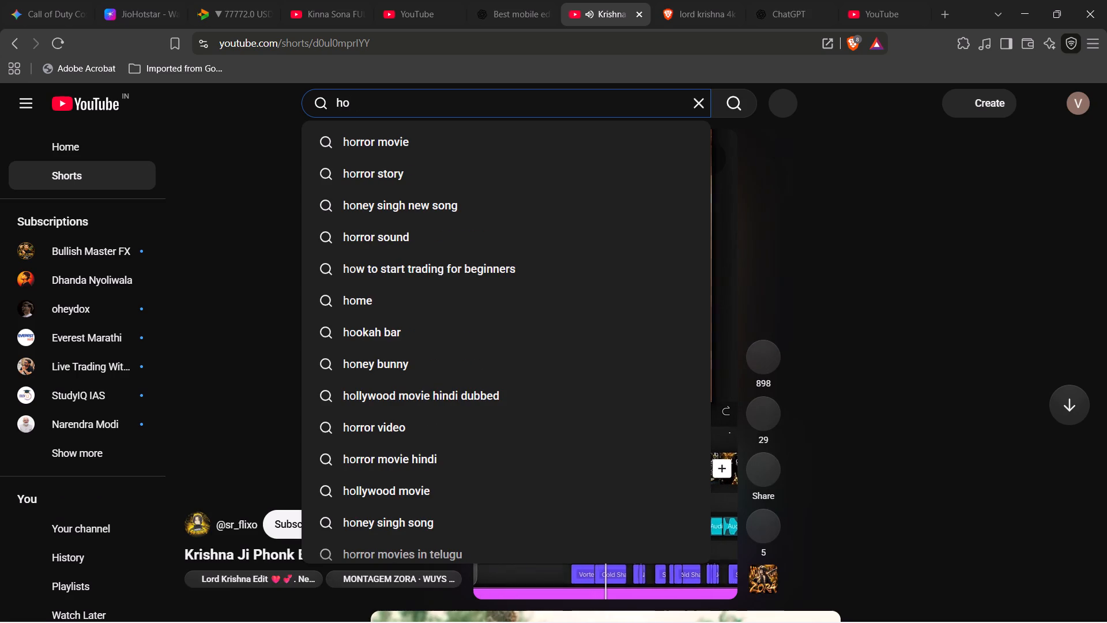
{"action": "key", "text": "BackSpace"}
{"action": "type", "text": "oe"}
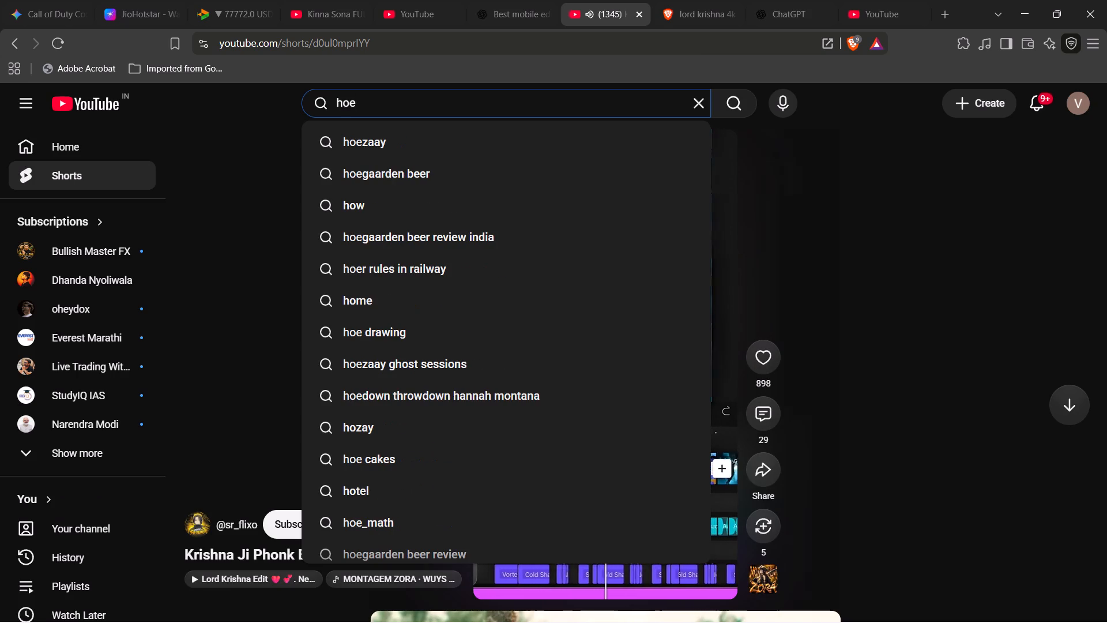
{"action": "key", "text": "BackSpace"}
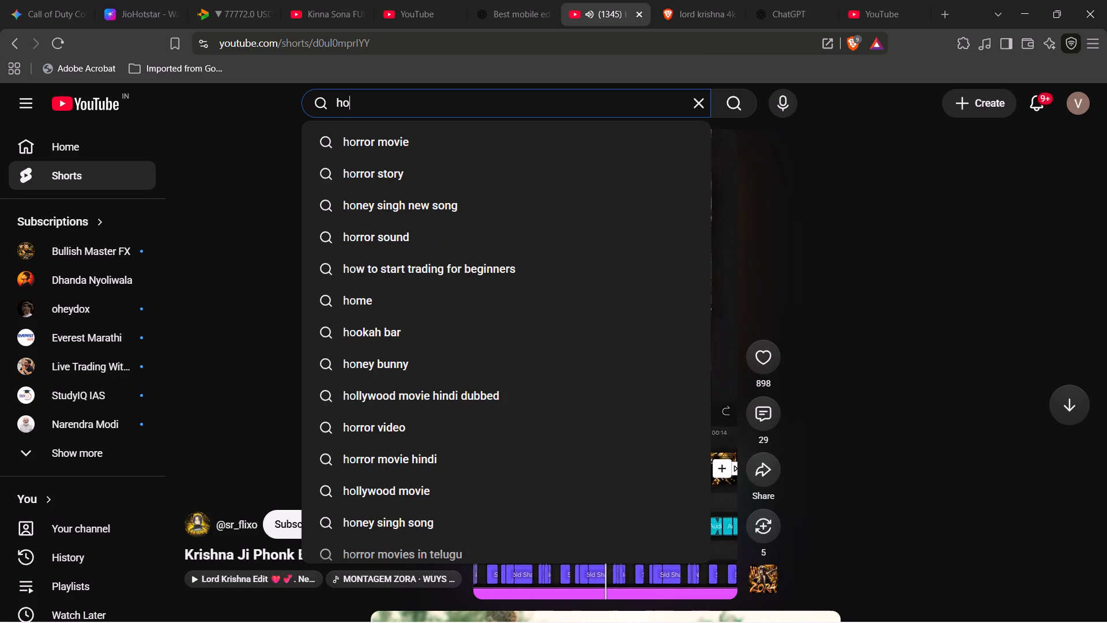
{"action": "key", "text": "space"}
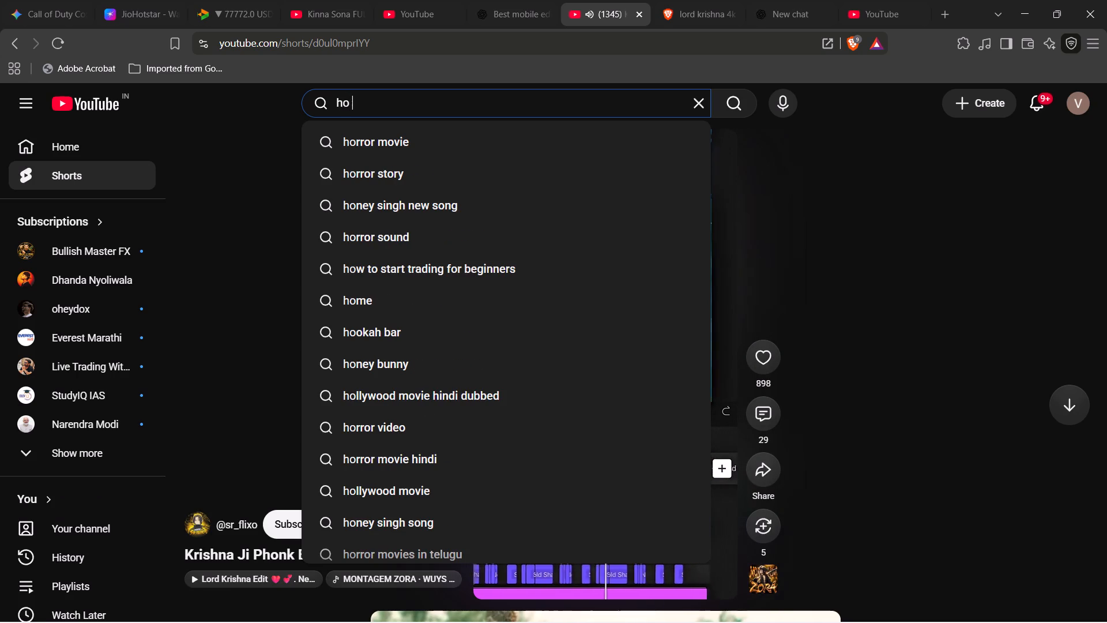
{"action": "type", "text": "to"}
{"action": "key", "text": "space"}
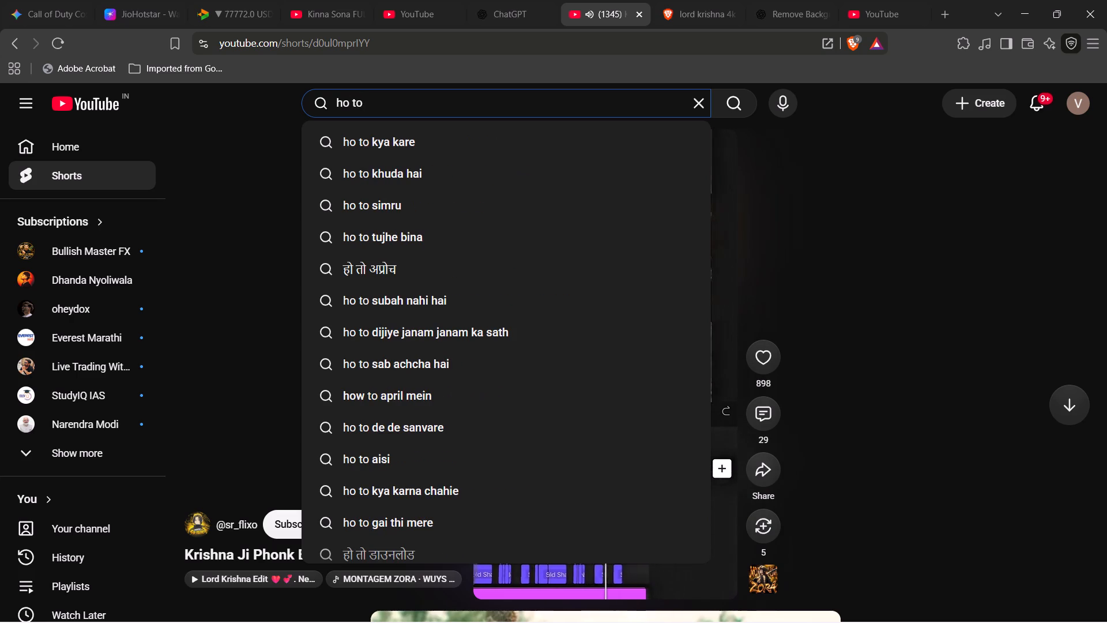
{"action": "type", "text": "make animated"}
{"action": "key", "text": "space"}
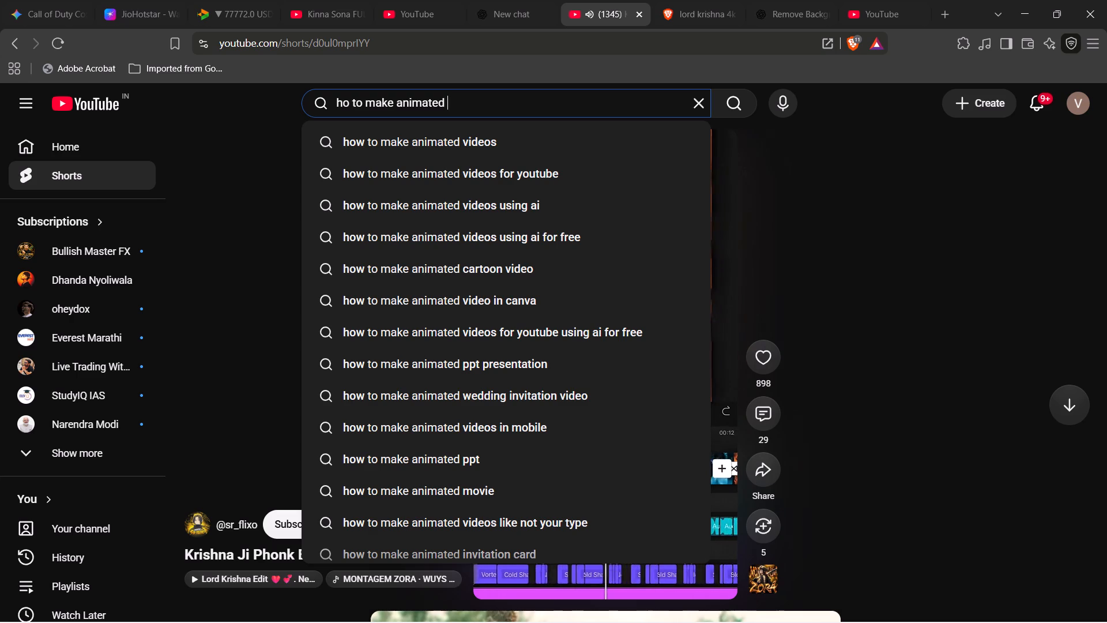
{"action": "type", "text": "name"}
{"action": "key", "text": "space"}
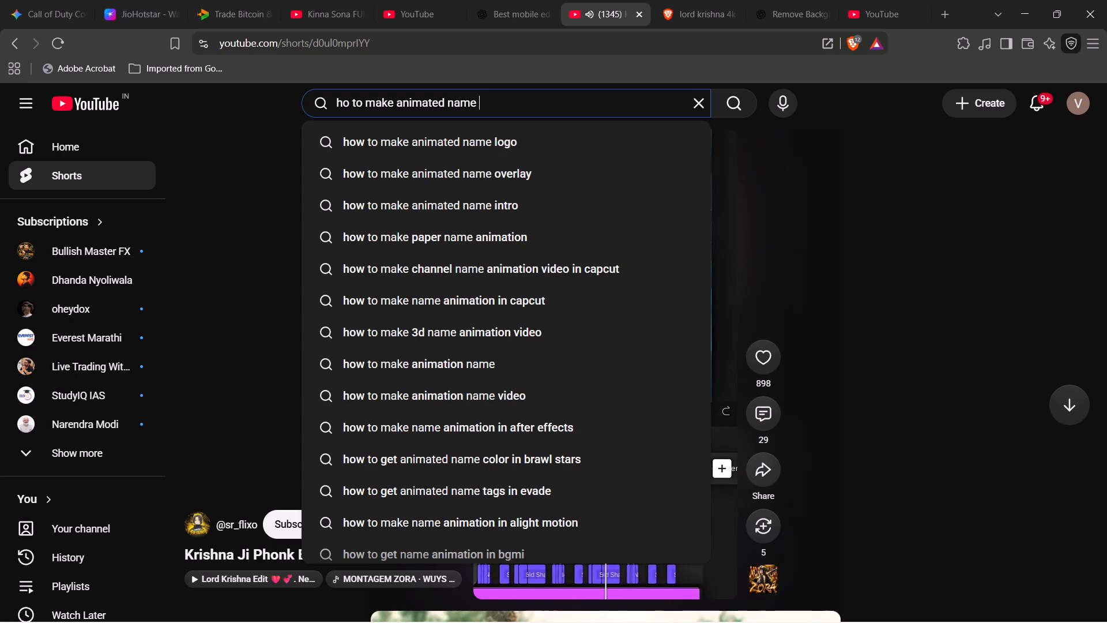
{"action": "type", "text": "in vn ao"}
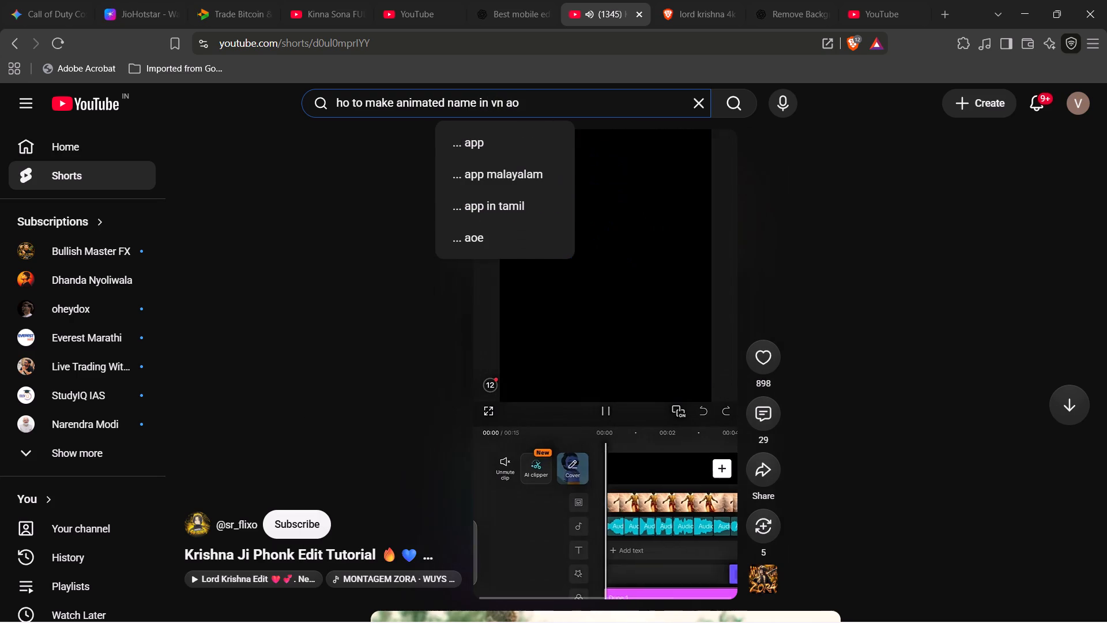
{"action": "key", "text": "BackSpace"}
{"action": "type", "text": "pp"}
{"action": "key", "text": "space"}
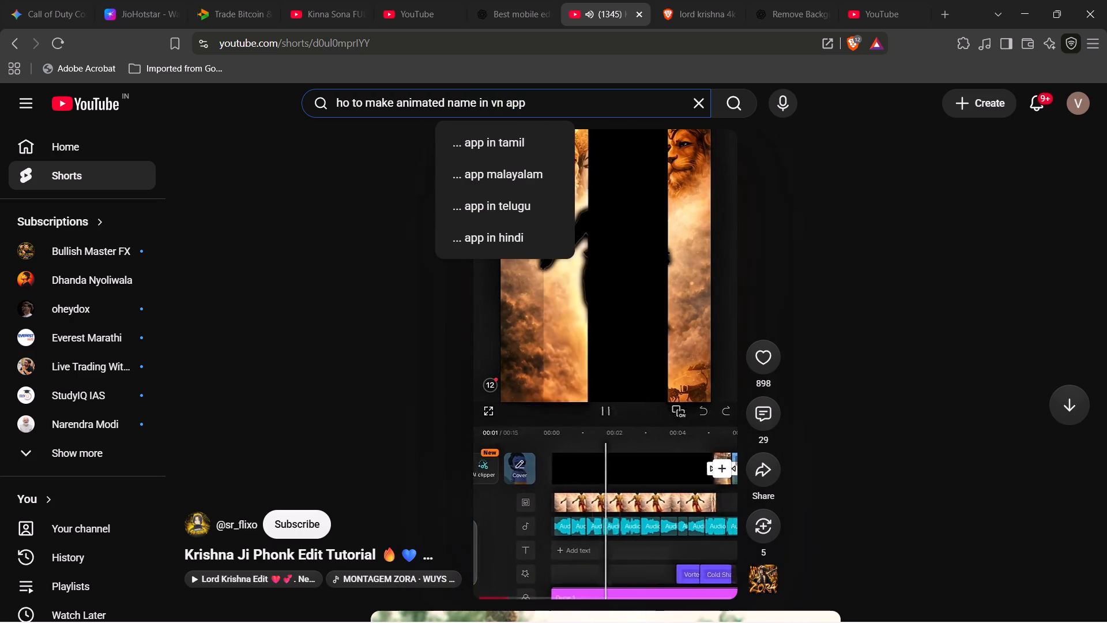
{"action": "key", "text": "Return"}
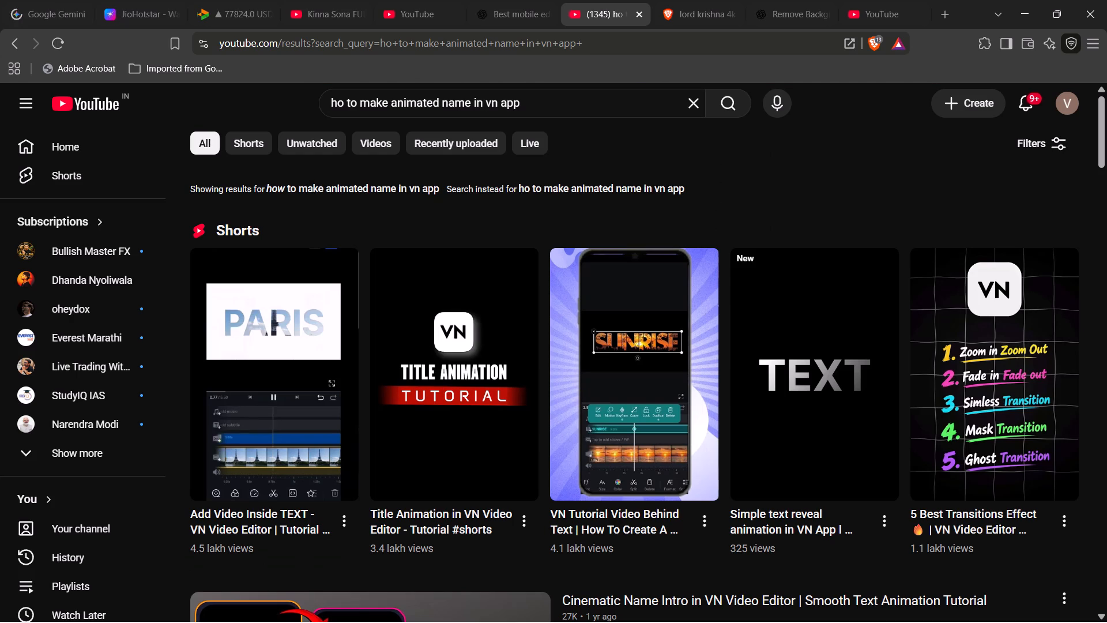
Look through the search results and open the Short "Add Video Inside TEXT - VN Video Editor".
{"action": "scroll", "coordinate": [510, 253], "scroll_direction": "down", "scroll_amount": 2}
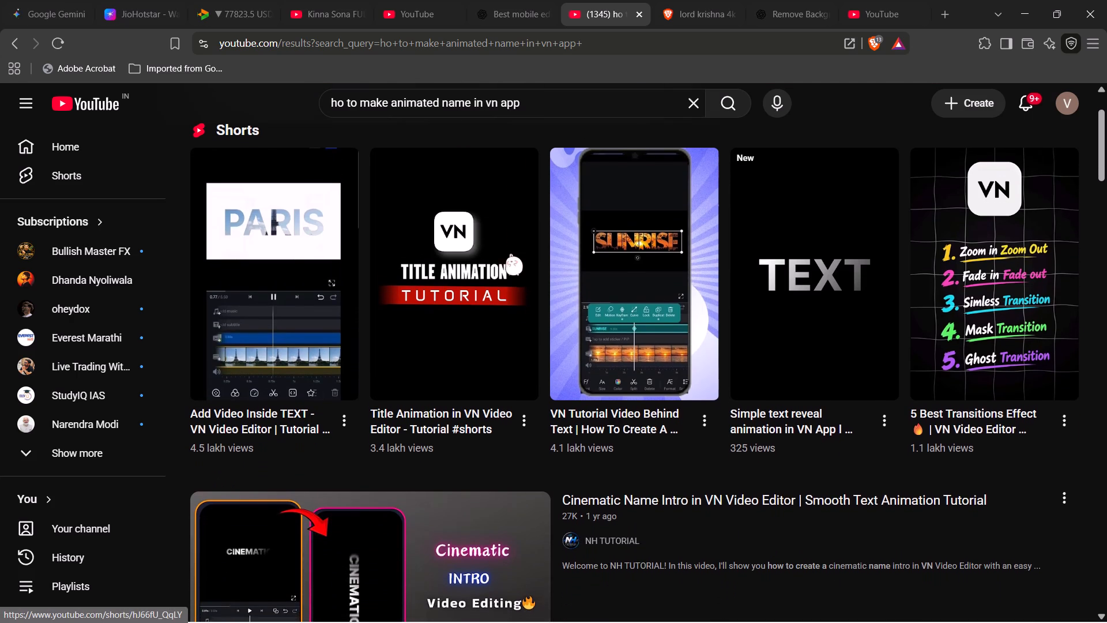
{"action": "scroll", "coordinate": [510, 253], "scroll_direction": "right", "scroll_amount": 1}
{"action": "left_click", "coordinate": [269, 262]}
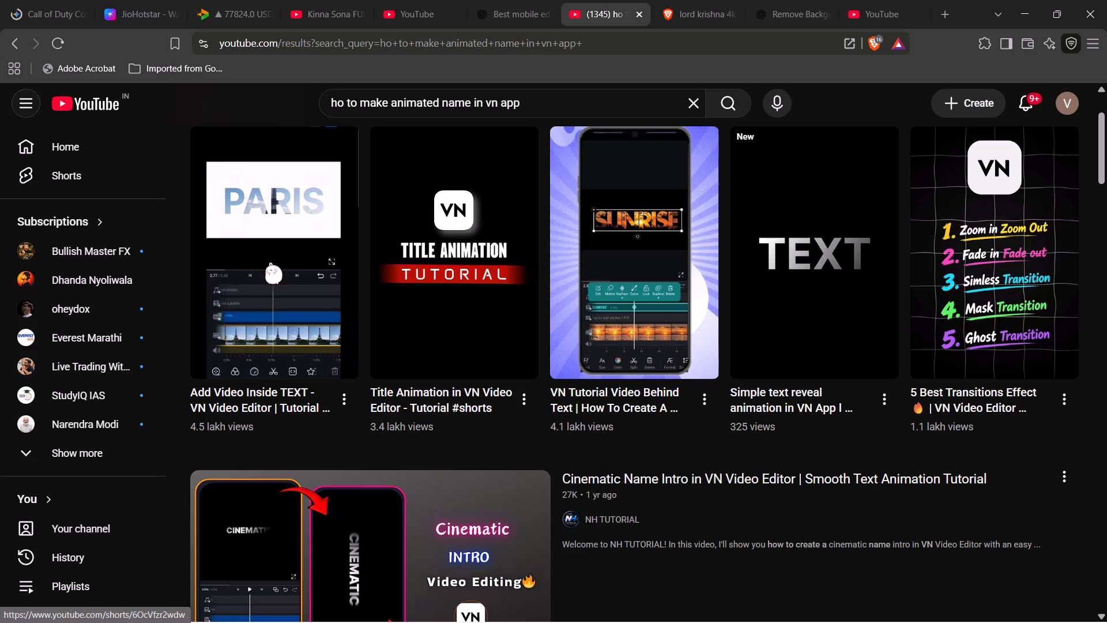
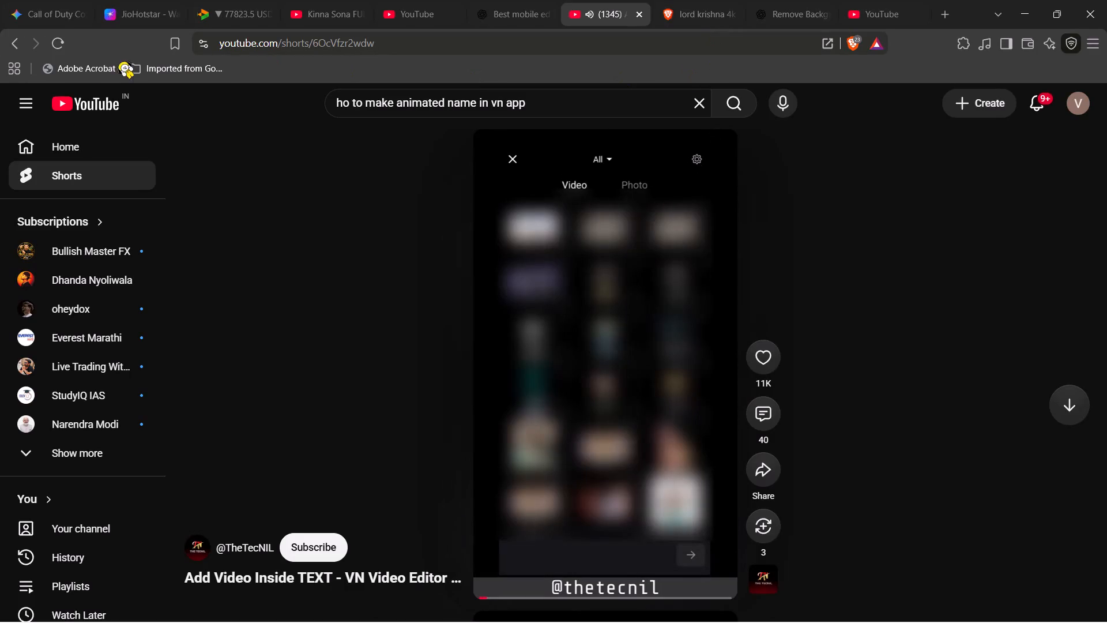
Return to the search results and watch the Short "Simple text reveal animation in VN App".
{"action": "left_click", "coordinate": [14, 40]}
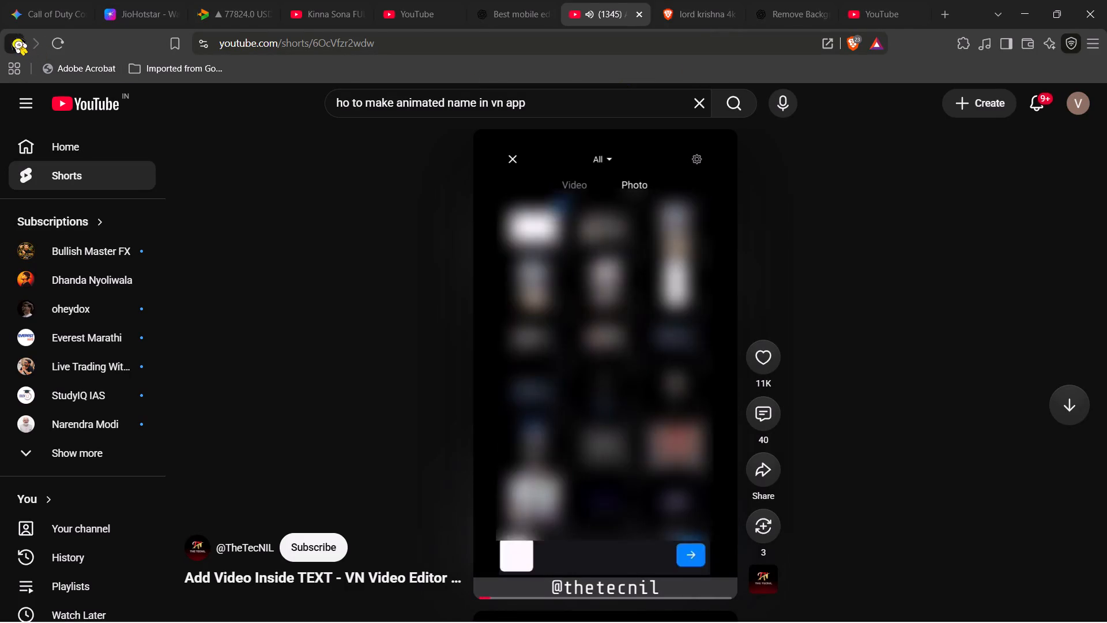
{"action": "scroll", "coordinate": [664, 311], "scroll_direction": "down", "scroll_amount": 1}
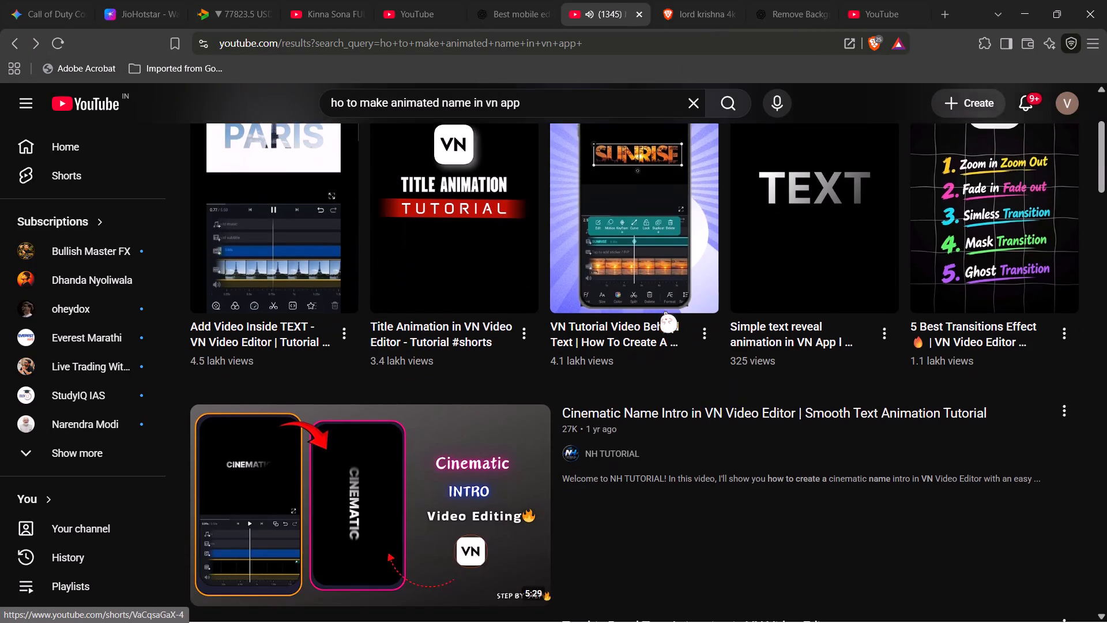
{"action": "scroll", "coordinate": [664, 311], "scroll_direction": "down", "scroll_amount": 2}
{"action": "scroll", "coordinate": [664, 311], "scroll_direction": "up", "scroll_amount": 1}
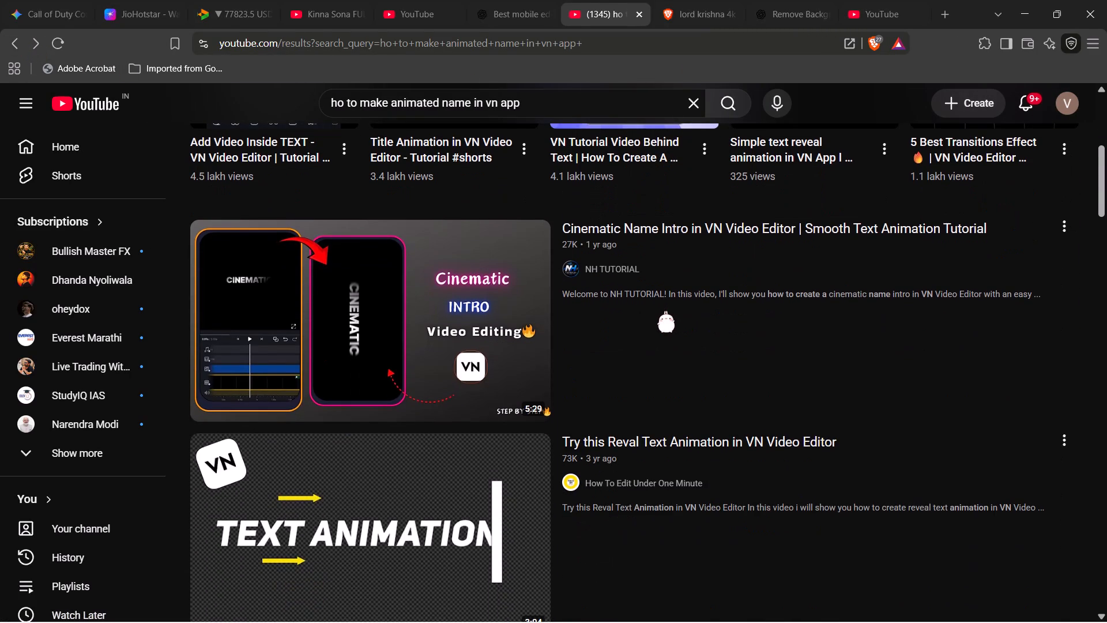
{"action": "scroll", "coordinate": [664, 311], "scroll_direction": "up", "scroll_amount": 1}
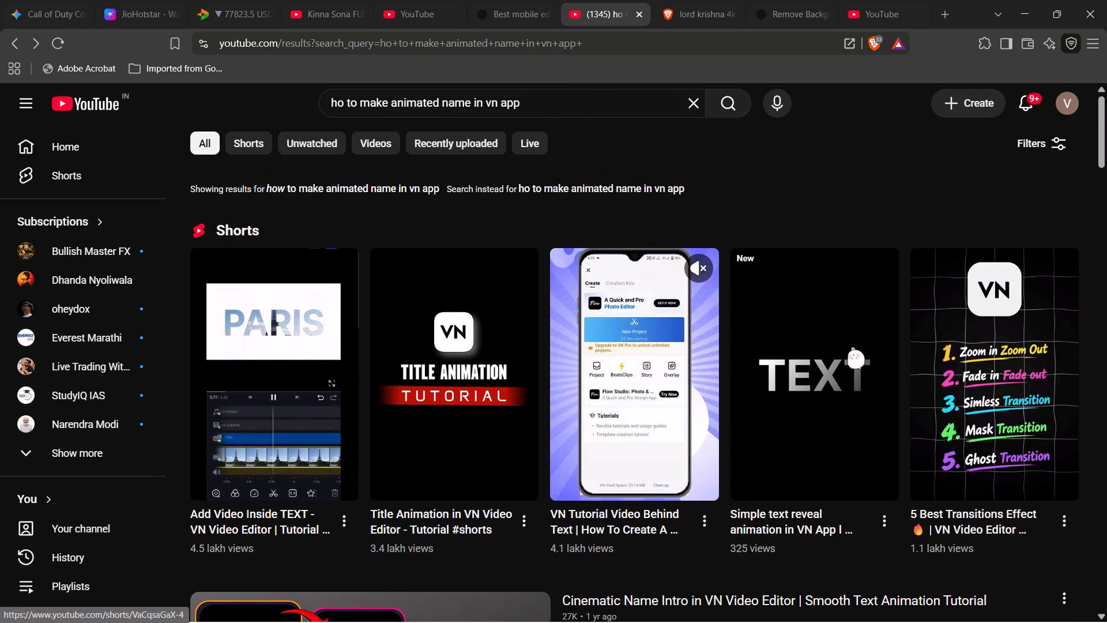
{"action": "left_click", "coordinate": [852, 347]}
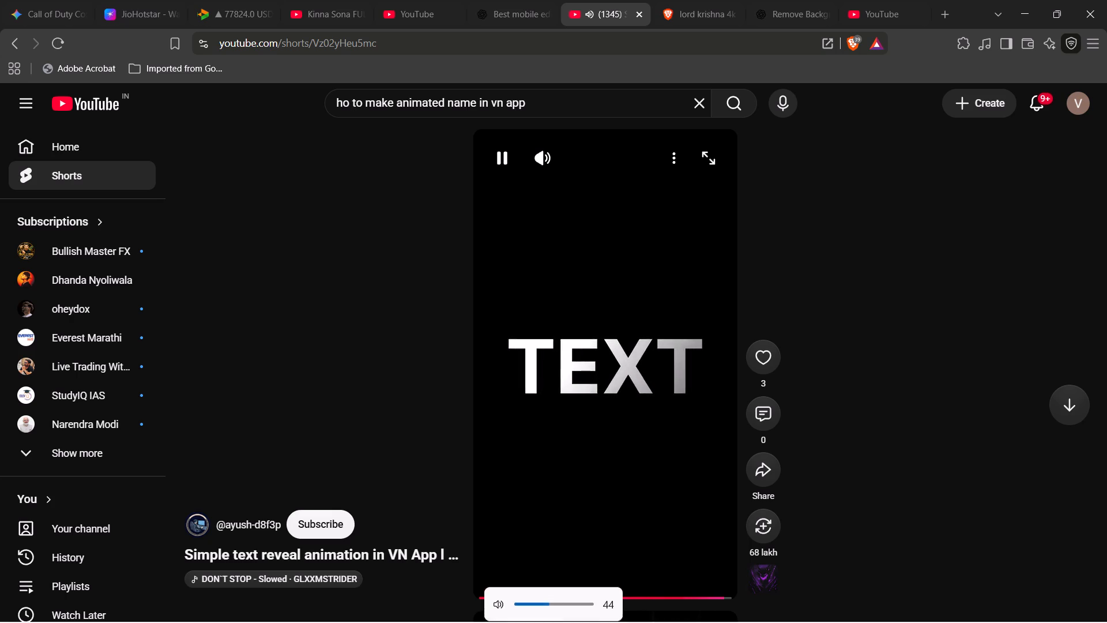
Go back to the results and watch the Short "Title Animation in VN Video Editor - Tutorial".
{"action": "left_click", "coordinate": [13, 45]}
{"action": "left_click", "coordinate": [412, 361]}
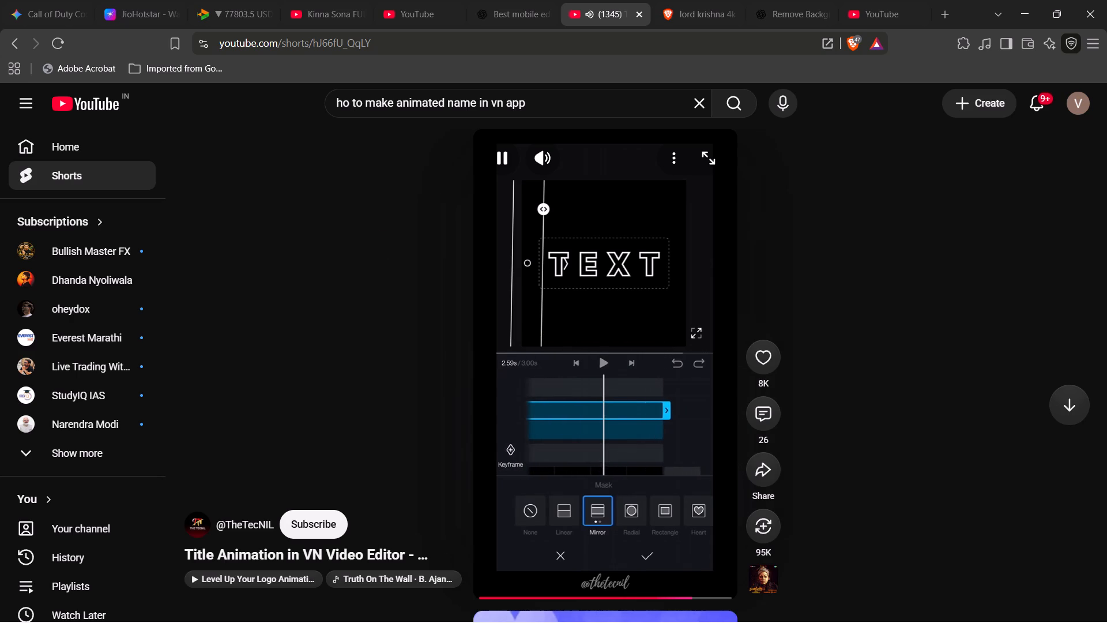
Return to the results and look through the remaining videos and Shorts on VN text and name animation.
{"action": "left_click", "coordinate": [21, 46]}
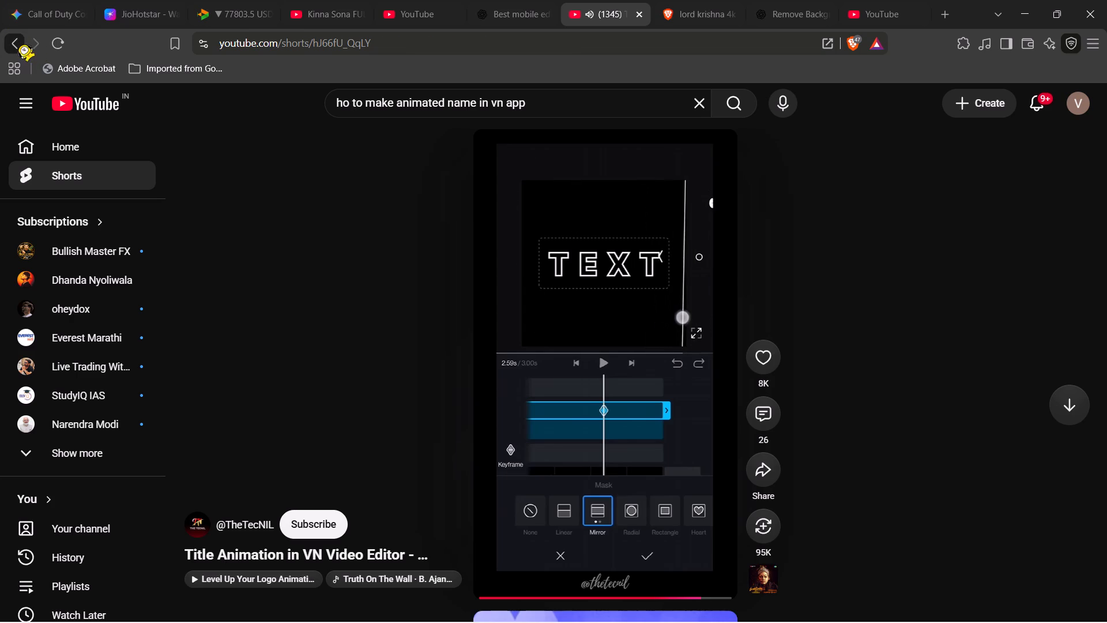
{"action": "scroll", "coordinate": [464, 291], "scroll_direction": "down", "scroll_amount": 3}
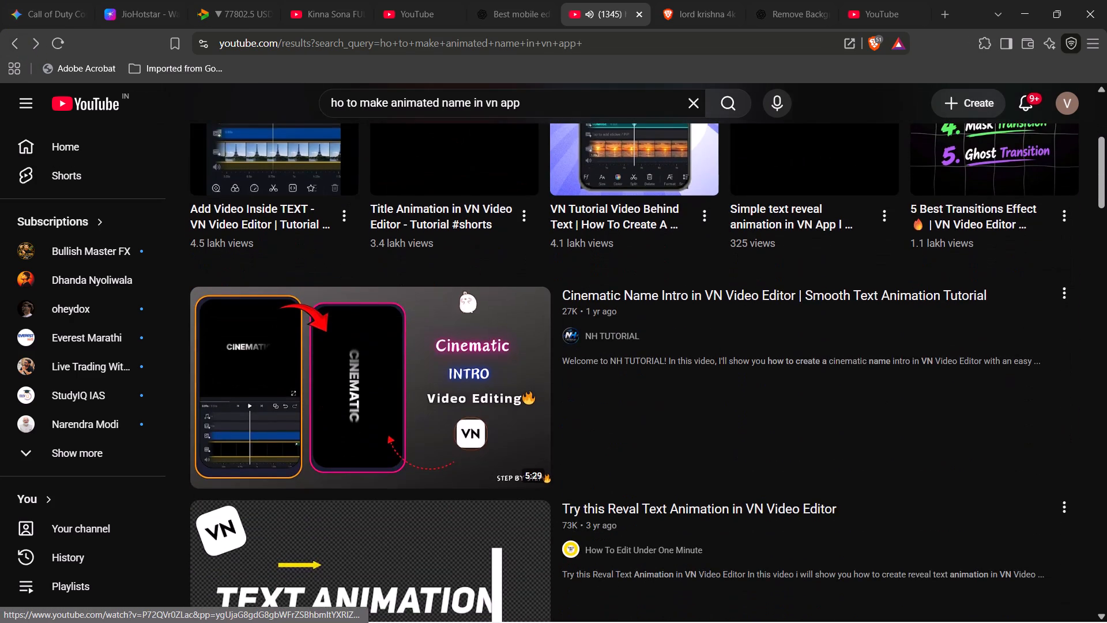
{"action": "scroll", "coordinate": [464, 291], "scroll_direction": "down", "scroll_amount": 3}
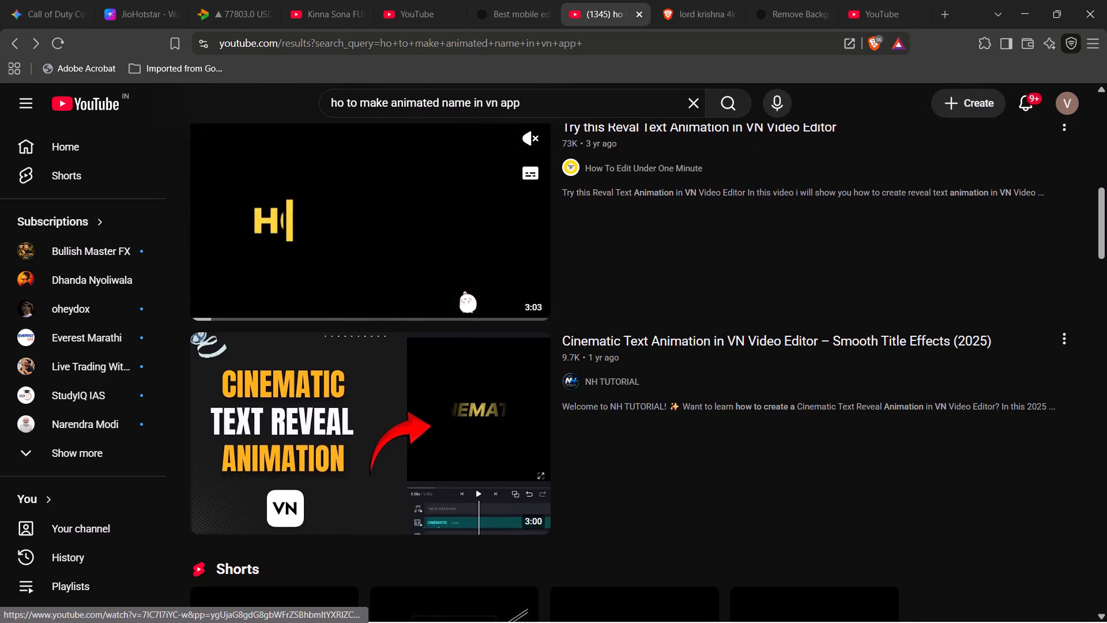
{"action": "scroll", "coordinate": [464, 291], "scroll_direction": "down", "scroll_amount": 2}
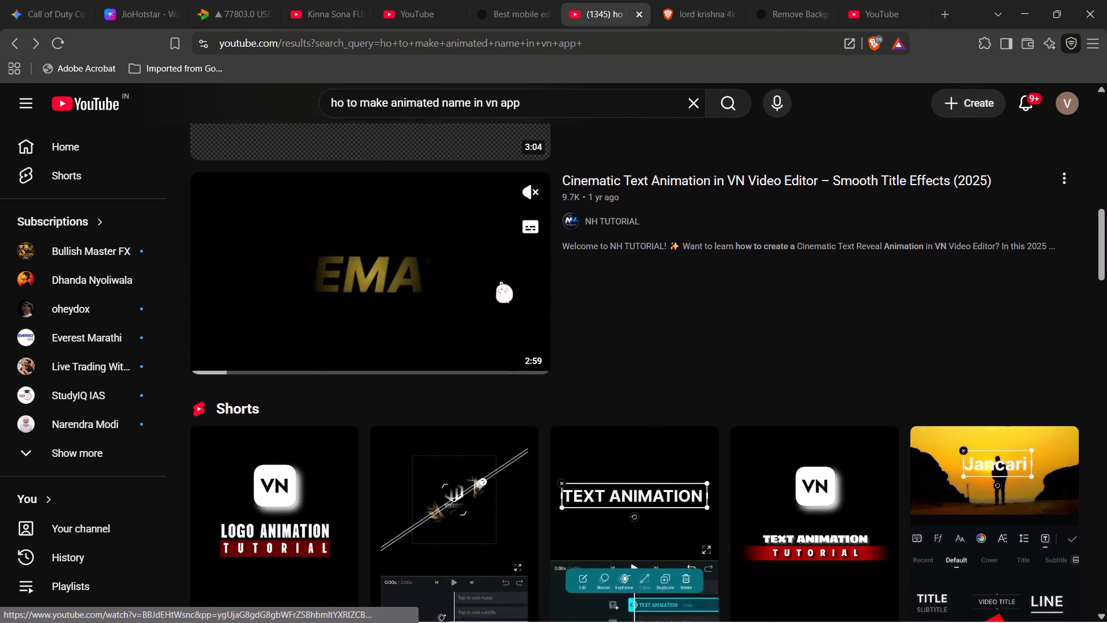
{"action": "scroll", "coordinate": [500, 281], "scroll_direction": "down", "scroll_amount": 2}
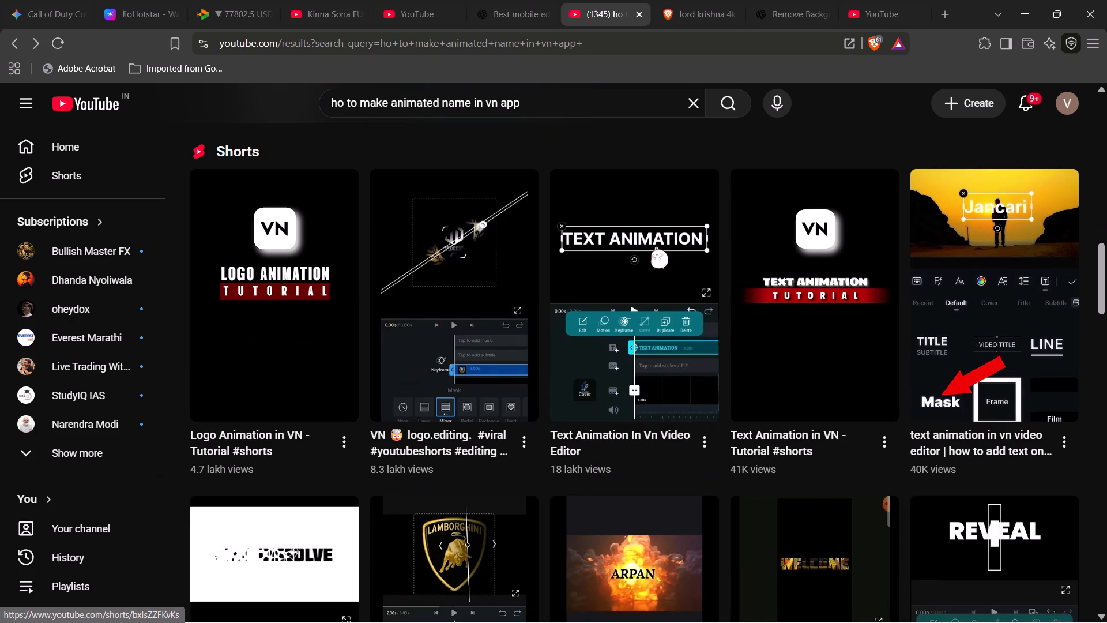
{"action": "scroll", "coordinate": [655, 246], "scroll_direction": "down", "scroll_amount": 1}
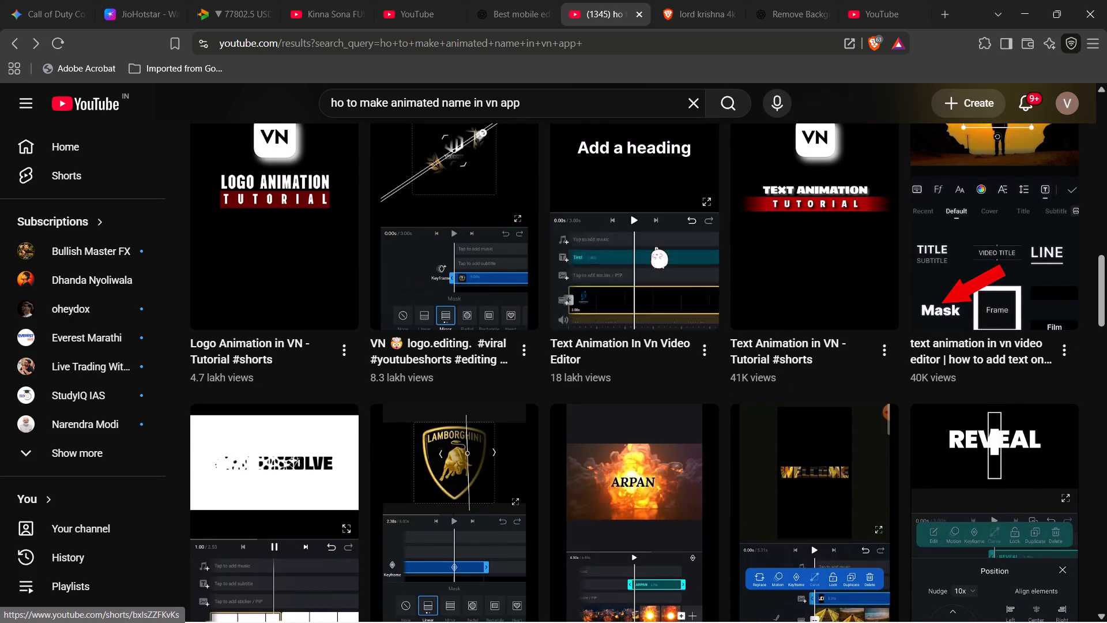
{"action": "scroll", "coordinate": [655, 246], "scroll_direction": "down", "scroll_amount": 2}
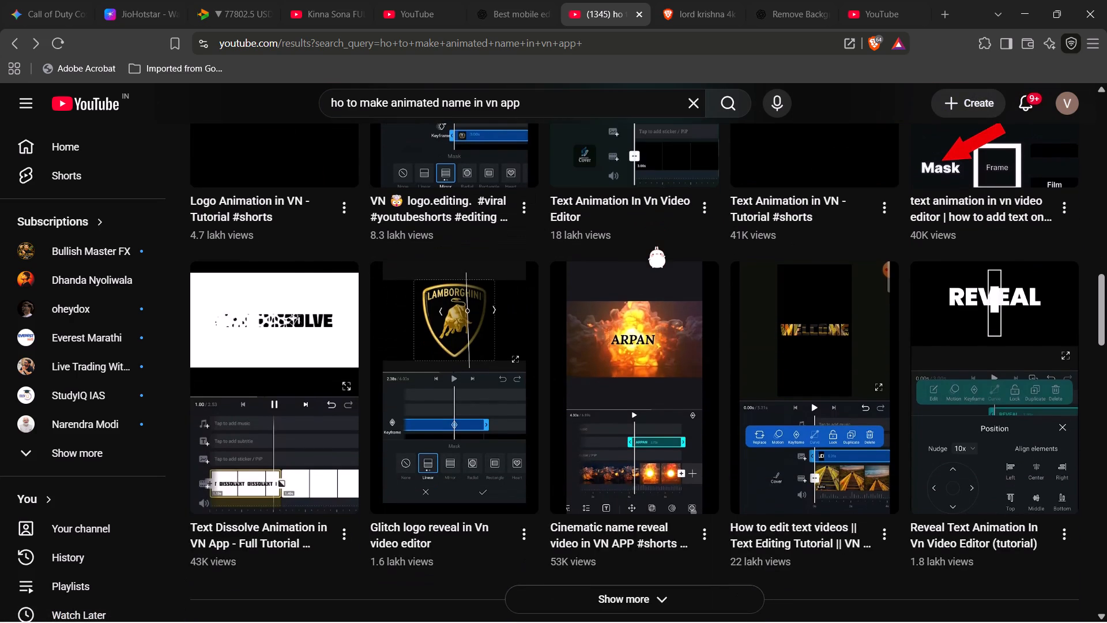
Close the browser, launch VN from the desktop and open the 0:27 Krishna project with 30 clips.
{"action": "left_click", "coordinate": [1095, 20]}
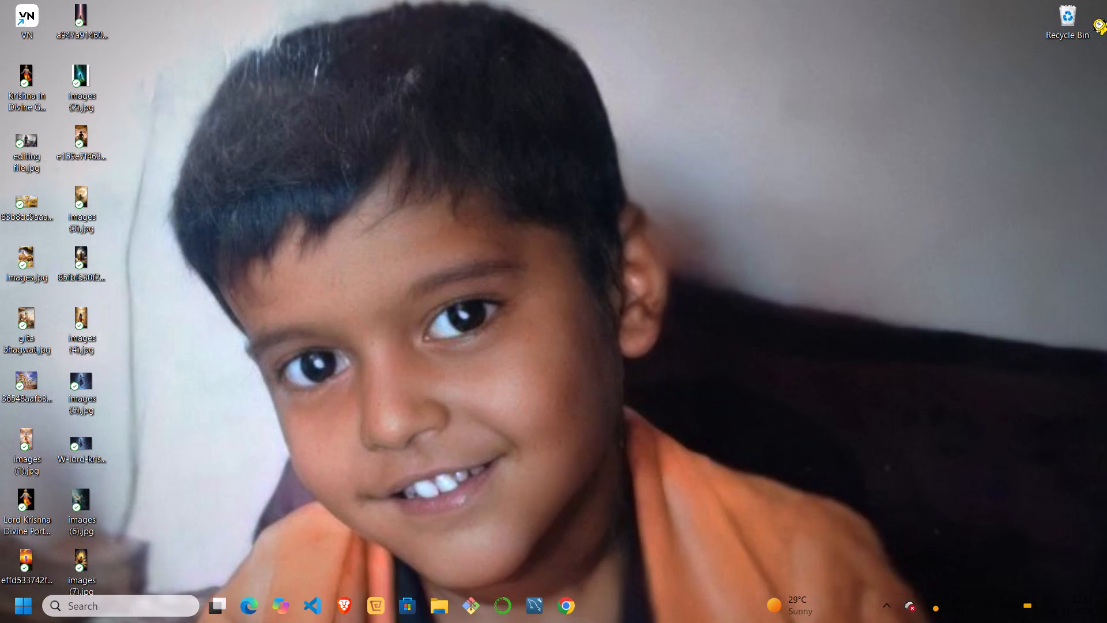
{"action": "right_click", "coordinate": [20, 24]}
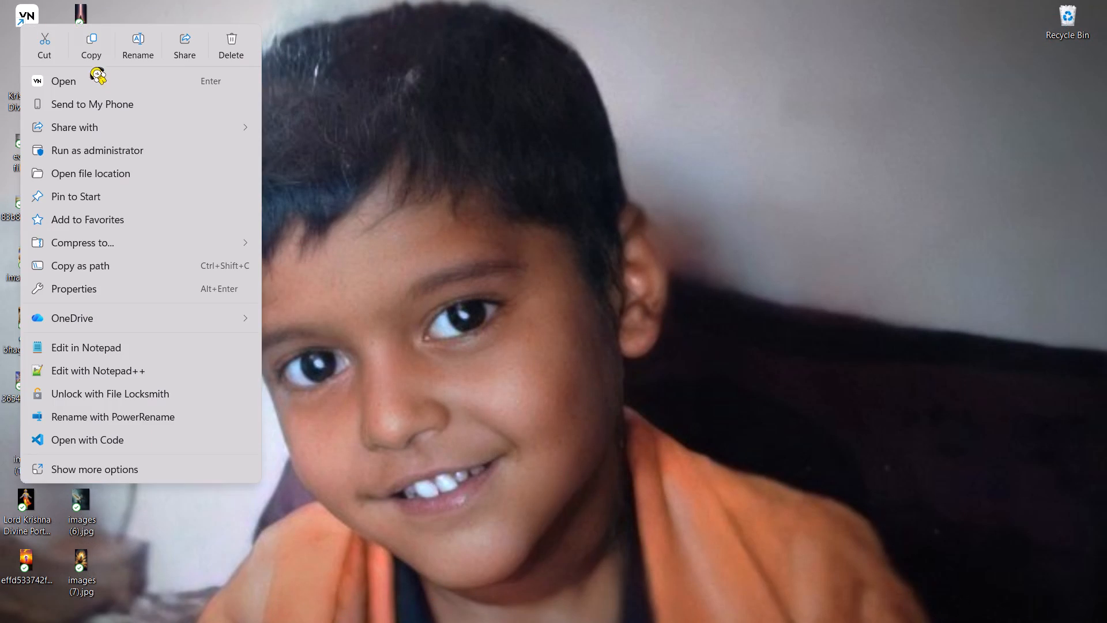
{"action": "left_click", "coordinate": [97, 77]}
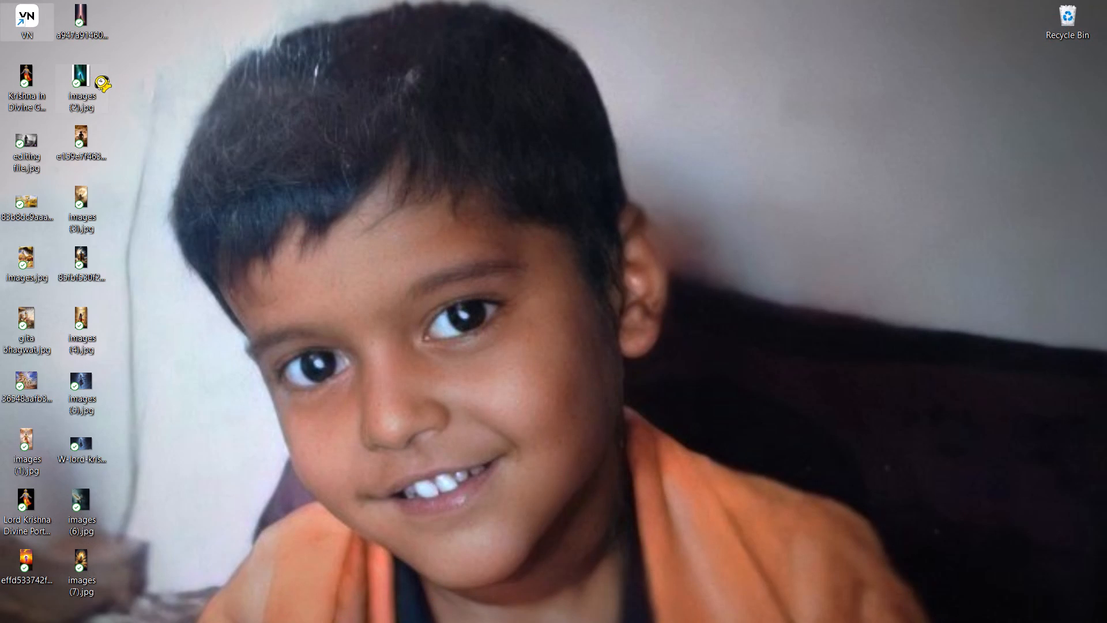
{"action": "right_click", "coordinate": [13, 0]}
{"action": "left_click", "coordinate": [254, 130]}
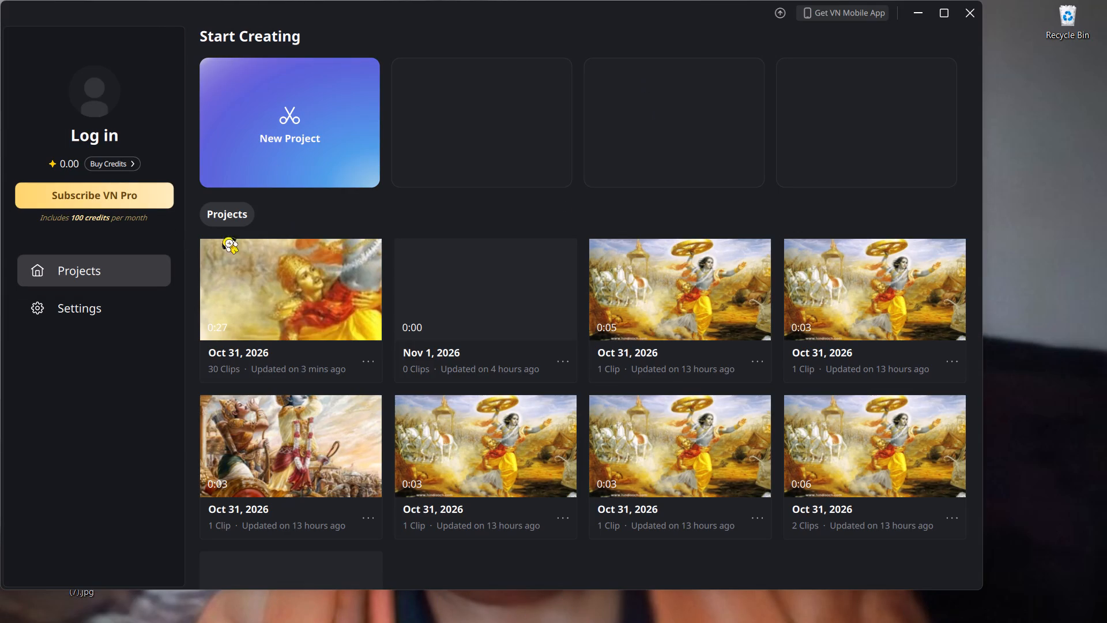
{"action": "left_click", "coordinate": [240, 243]}
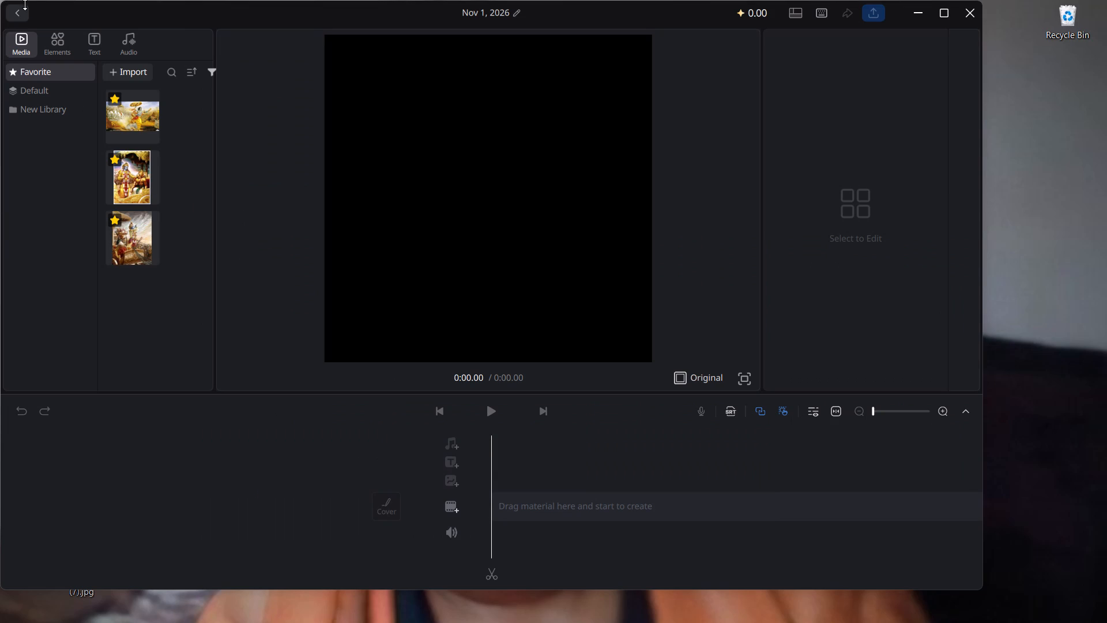
{"action": "left_click", "coordinate": [20, 10]}
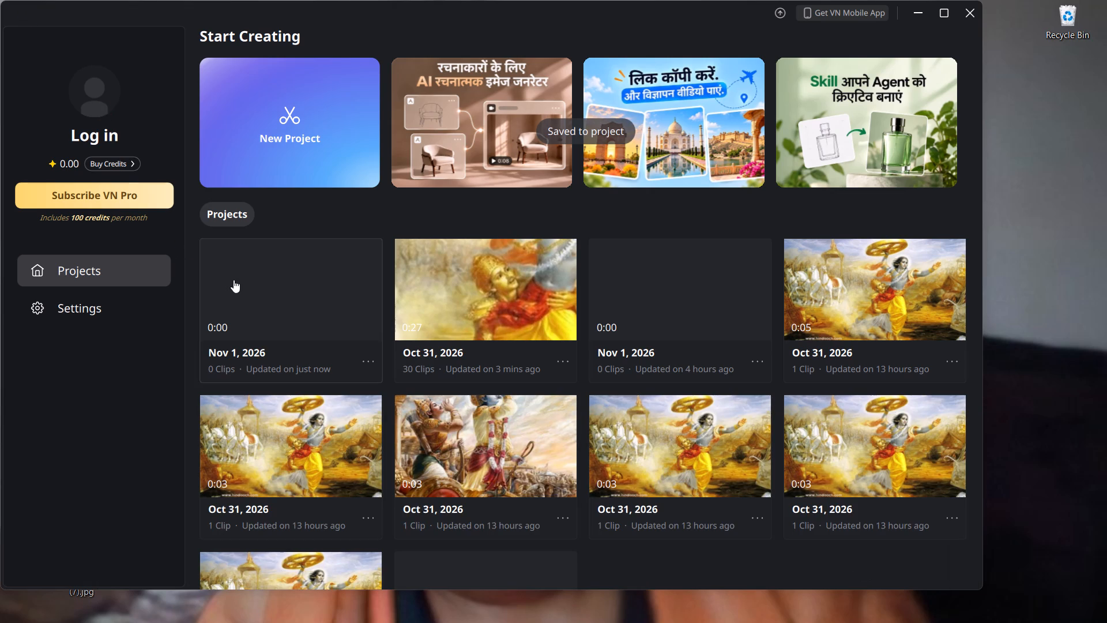
{"action": "left_click", "coordinate": [475, 347]}
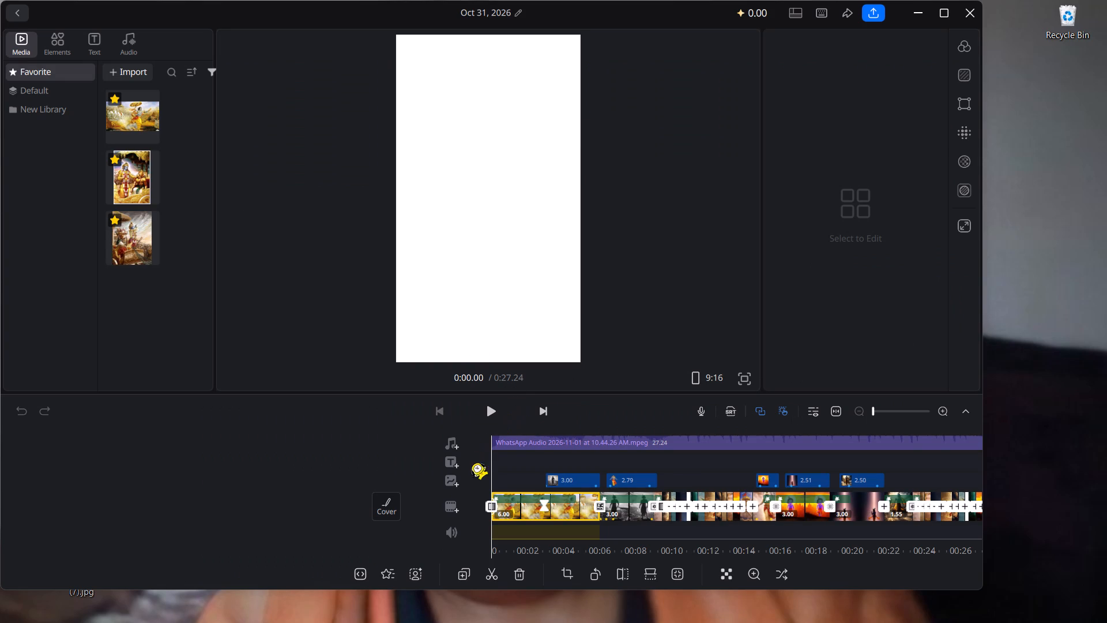
Add a text clip at the start of the timeline and extend its duration to 5.17 seconds.
{"action": "left_click", "coordinate": [456, 455]}
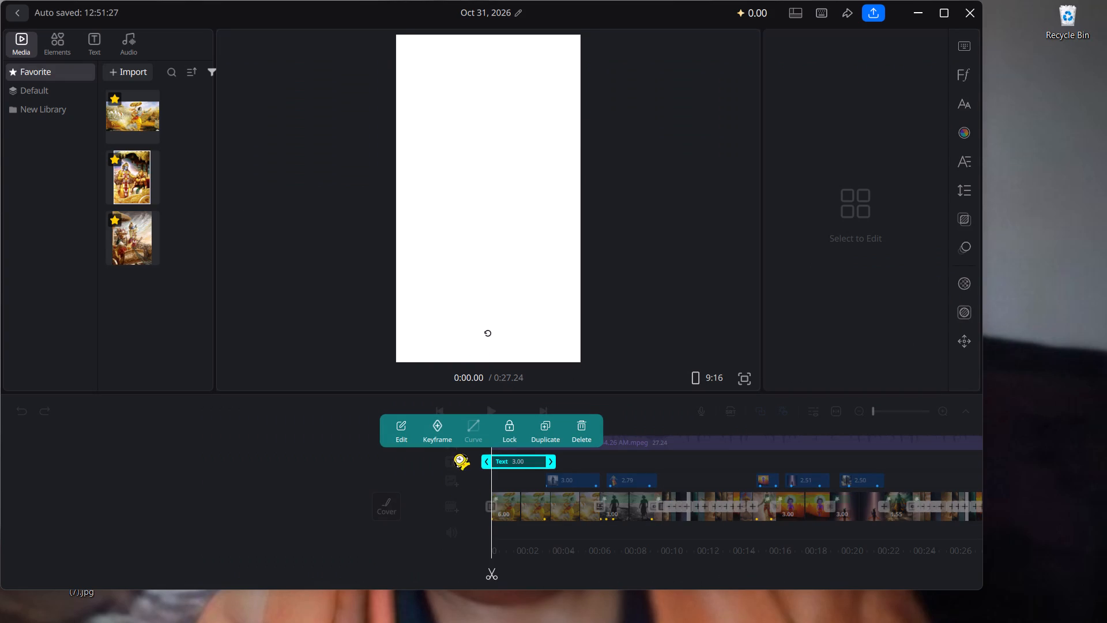
{"action": "left_click", "coordinate": [544, 462]}
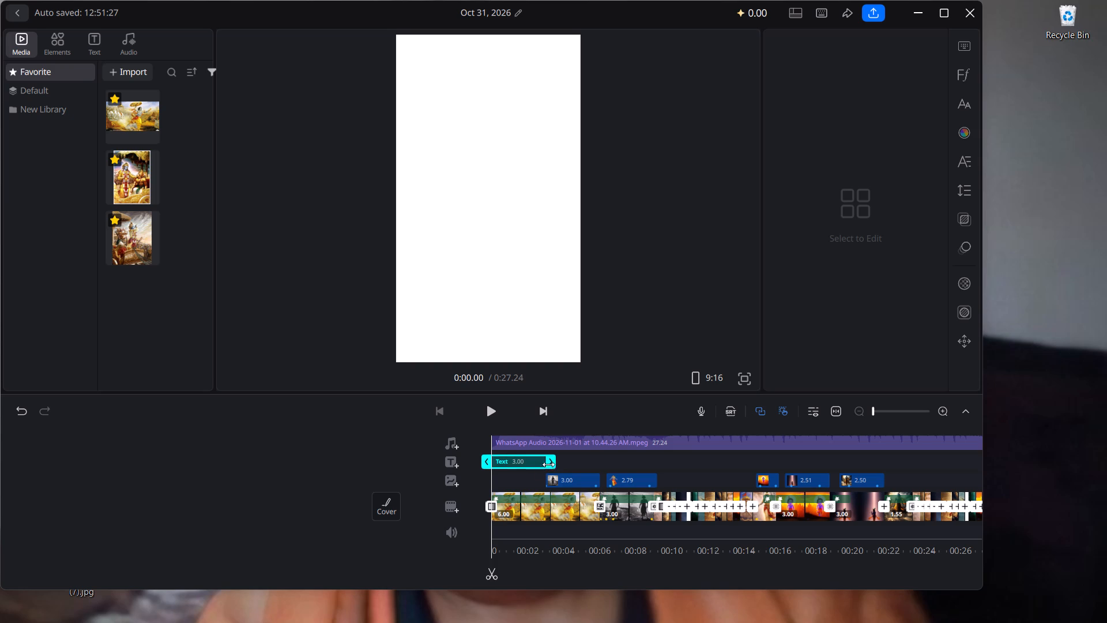
{"action": "left_click_drag", "start_coordinate": [553, 460], "coordinate": [583, 463]}
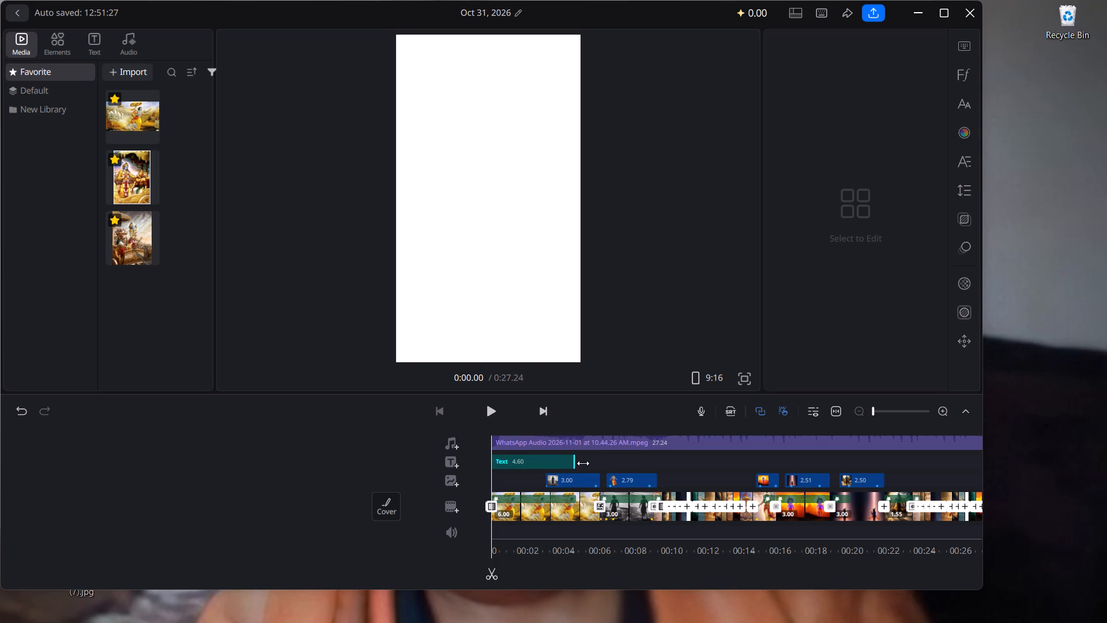
{"action": "left_click_drag", "start_coordinate": [583, 463], "coordinate": [592, 464]}
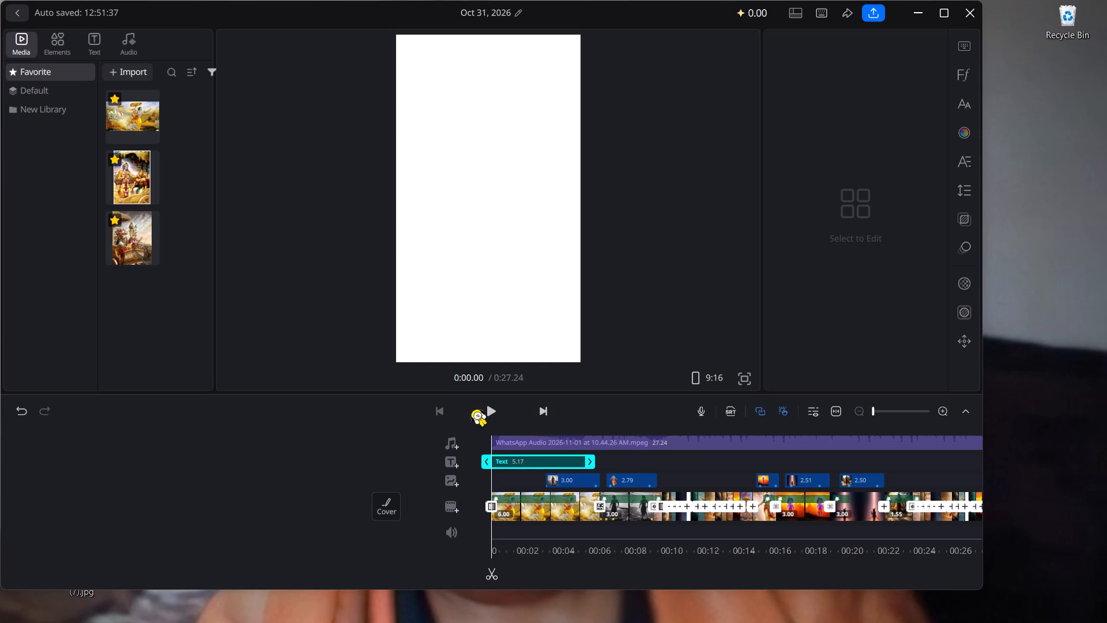
Advance the preview until the title shows, widen its text box and move it to the upper part of the frame.
{"action": "double_click", "coordinate": [483, 408]}
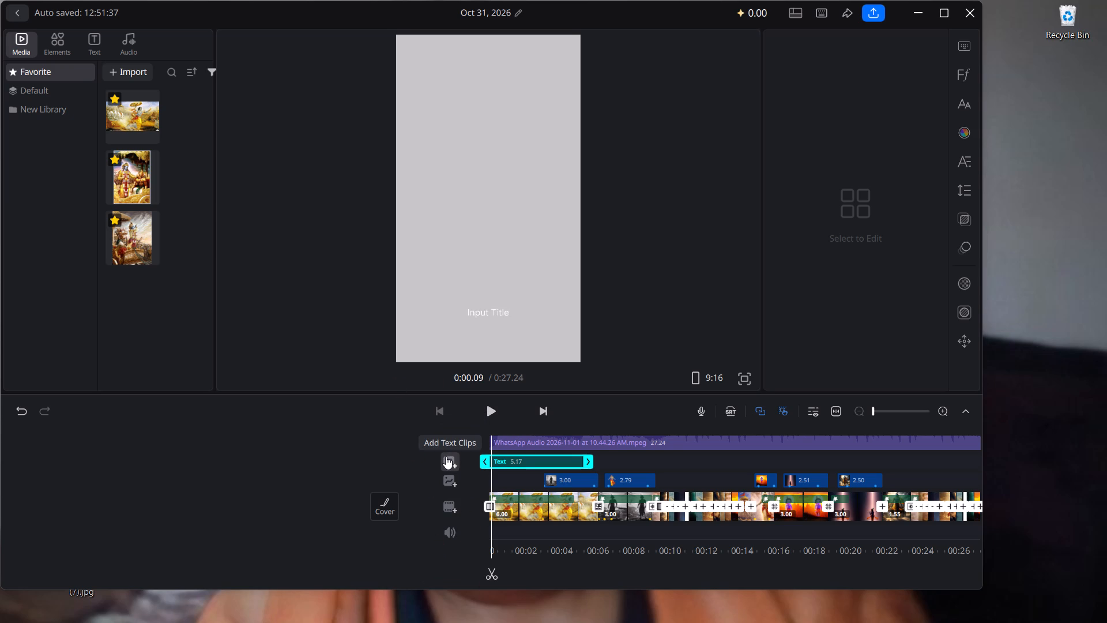
{"action": "left_click", "coordinate": [482, 313]}
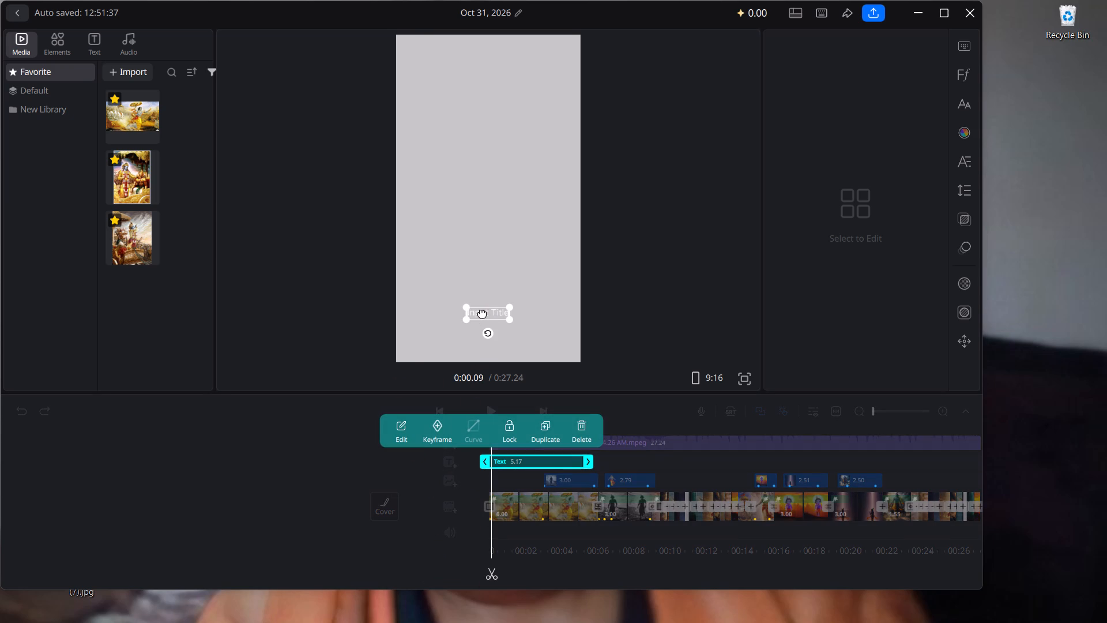
{"action": "left_click_drag", "start_coordinate": [482, 313], "coordinate": [477, 262]}
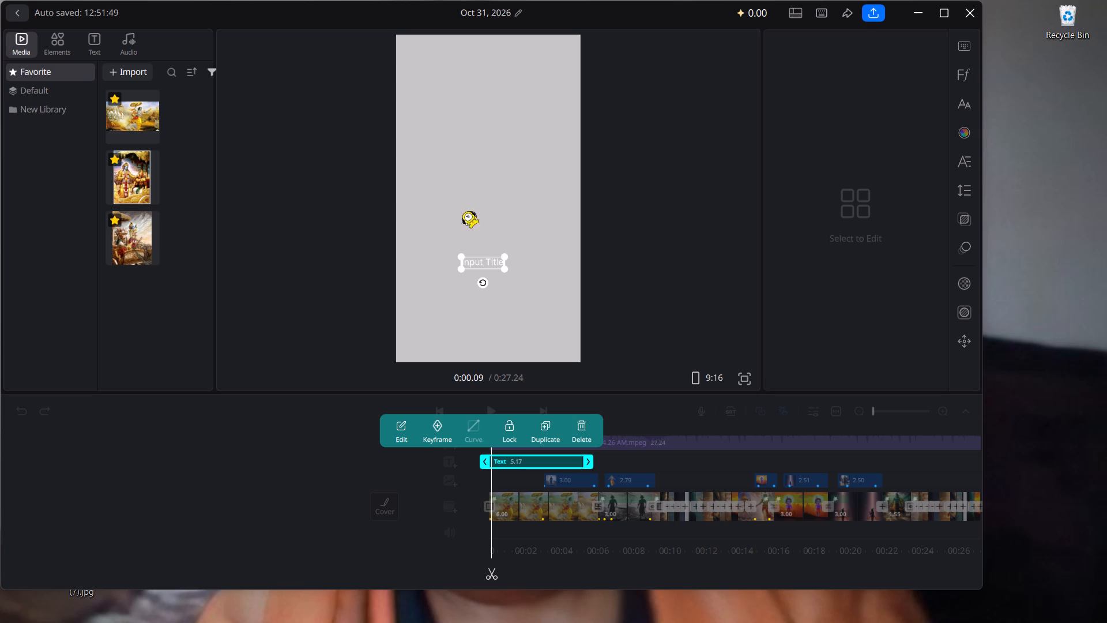
{"action": "left_click", "coordinate": [506, 274]}
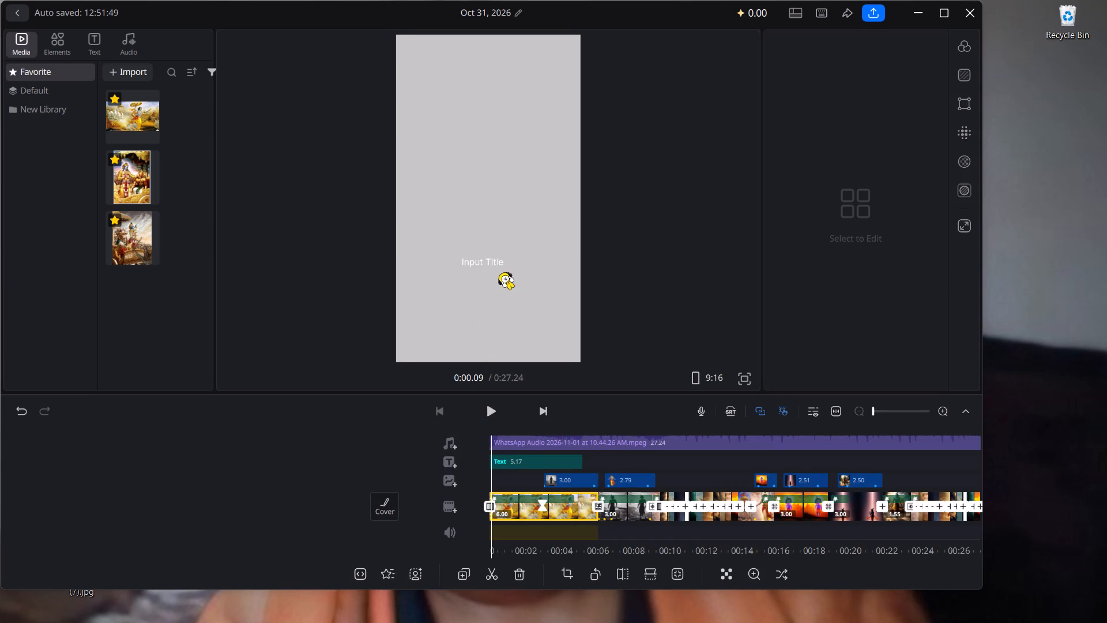
{"action": "left_click", "coordinate": [499, 260]}
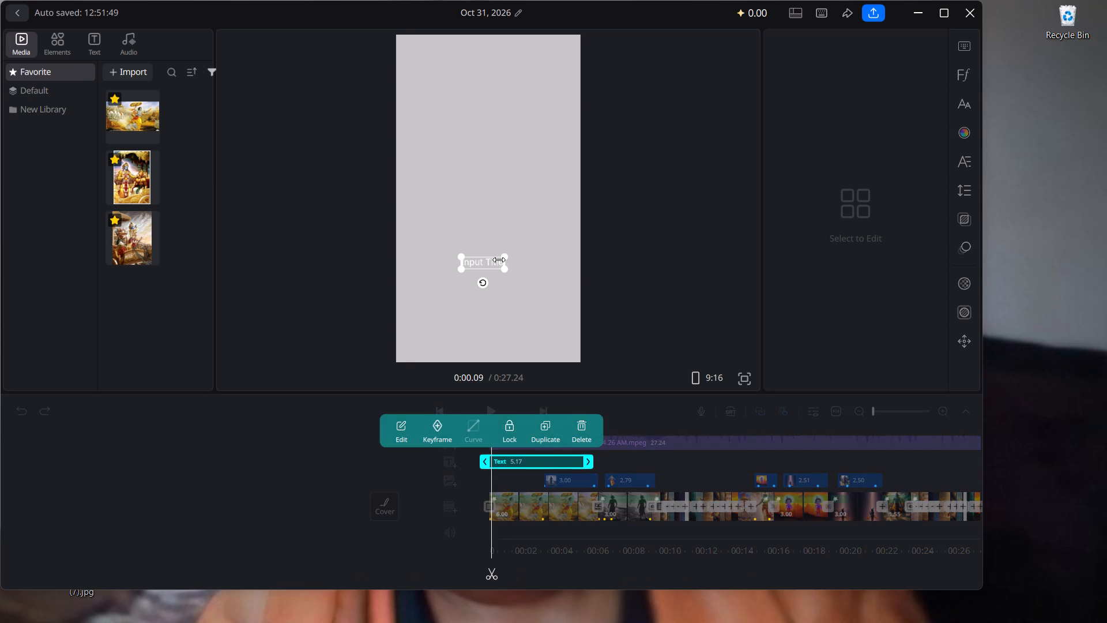
{"action": "left_click_drag", "start_coordinate": [506, 267], "coordinate": [533, 280]}
{"action": "left_click_drag", "start_coordinate": [533, 280], "coordinate": [544, 286]}
{"action": "left_click_drag", "start_coordinate": [525, 261], "coordinate": [499, 228]}
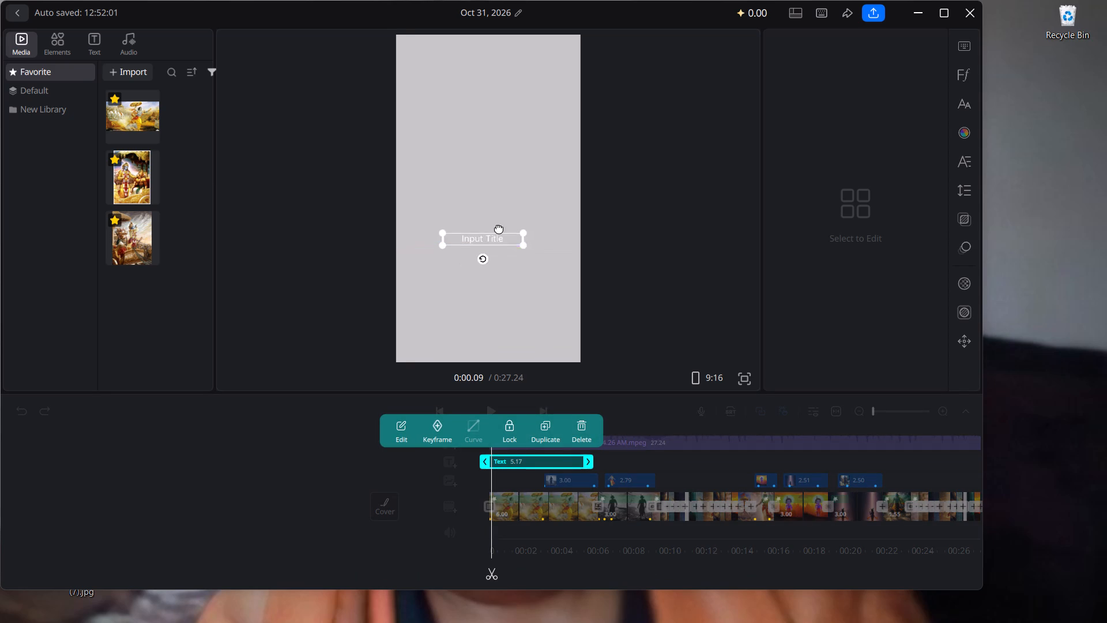
{"action": "left_click_drag", "start_coordinate": [499, 228], "coordinate": [492, 132]}
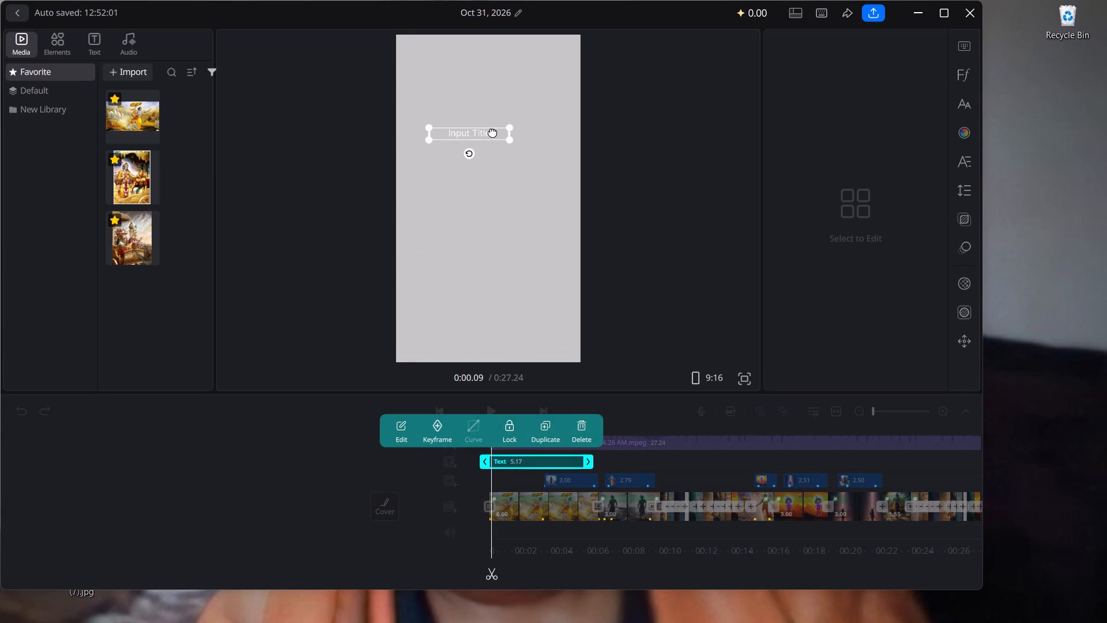
{"action": "left_click_drag", "start_coordinate": [492, 132], "coordinate": [501, 110]}
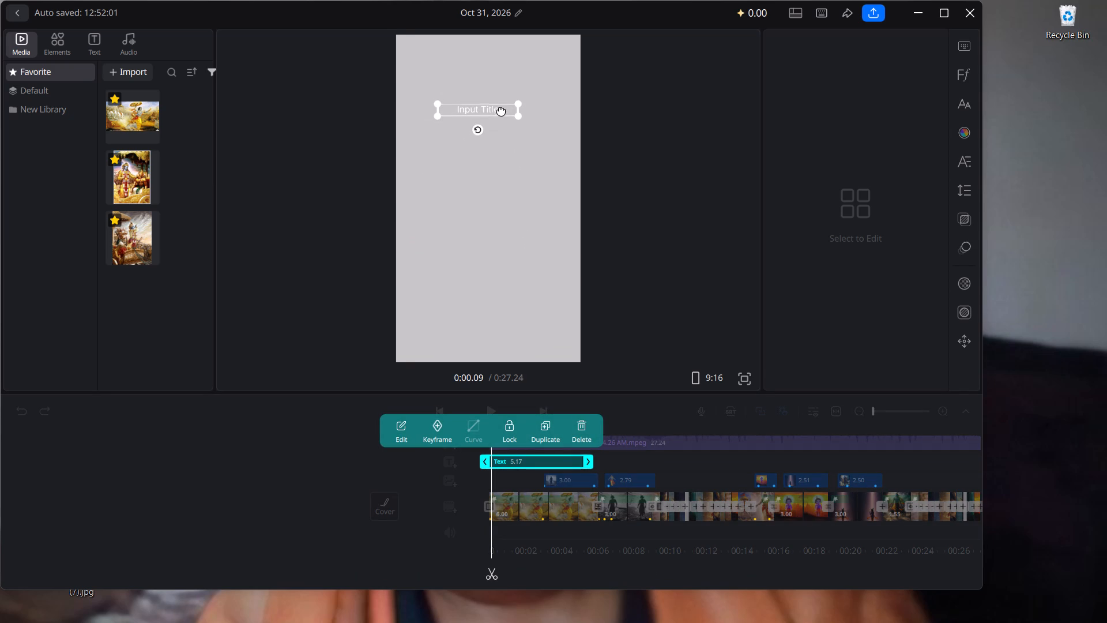
{"action": "left_click_drag", "start_coordinate": [501, 110], "coordinate": [501, 109]}
Replace the title's placeholder text with "the fram of lord".
{"action": "left_click", "coordinate": [499, 114]}
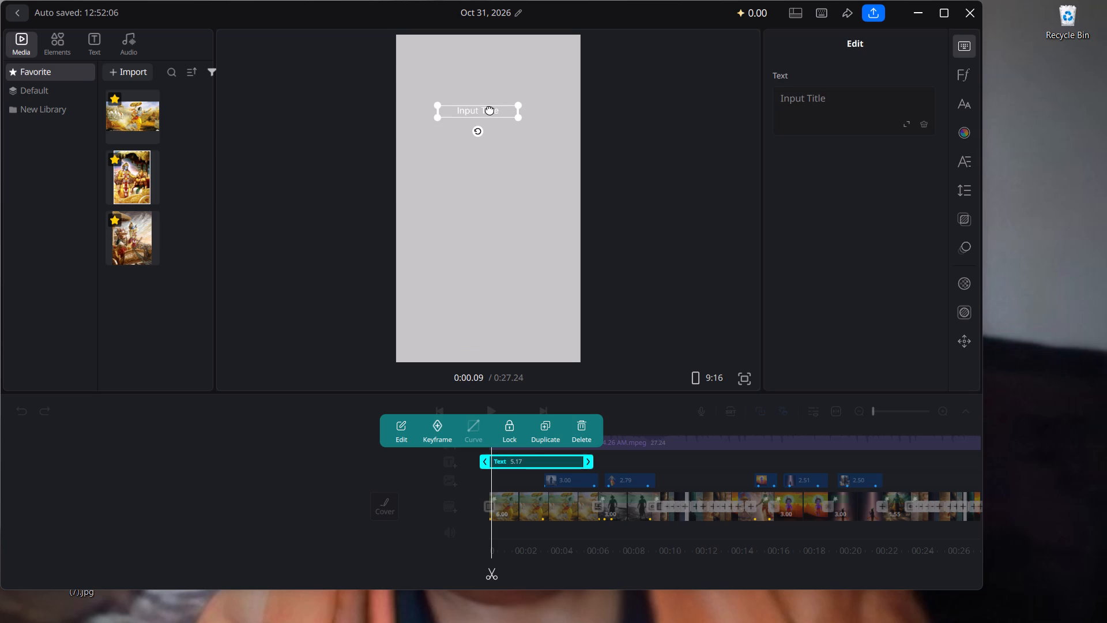
{"action": "left_click", "coordinate": [490, 109]}
{"action": "left_click", "coordinate": [823, 113]}
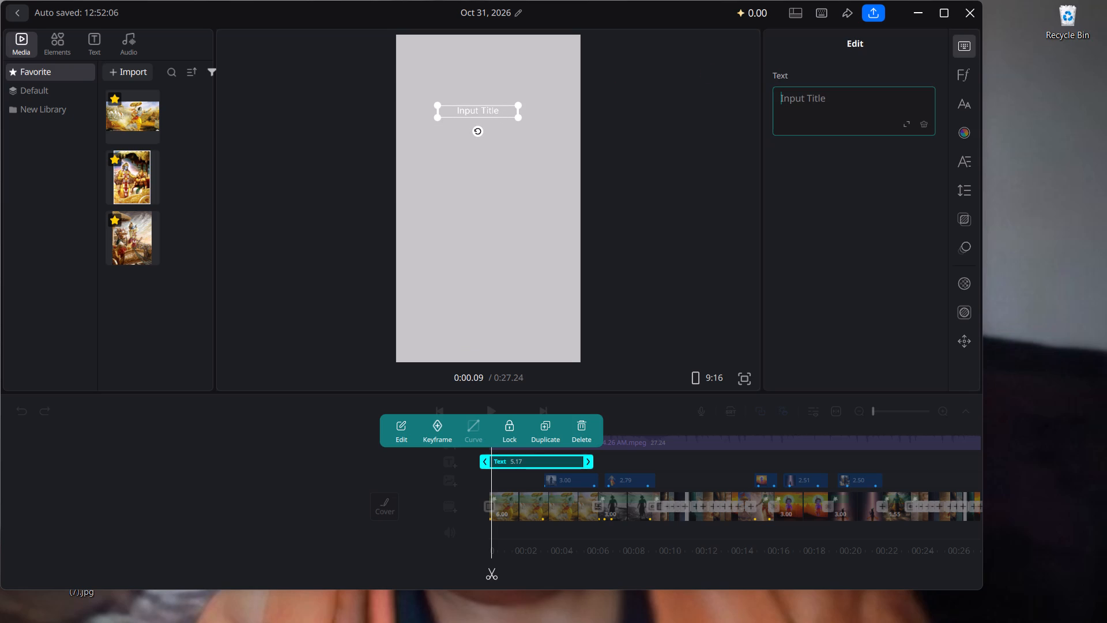
{"action": "type", "text": "the"}
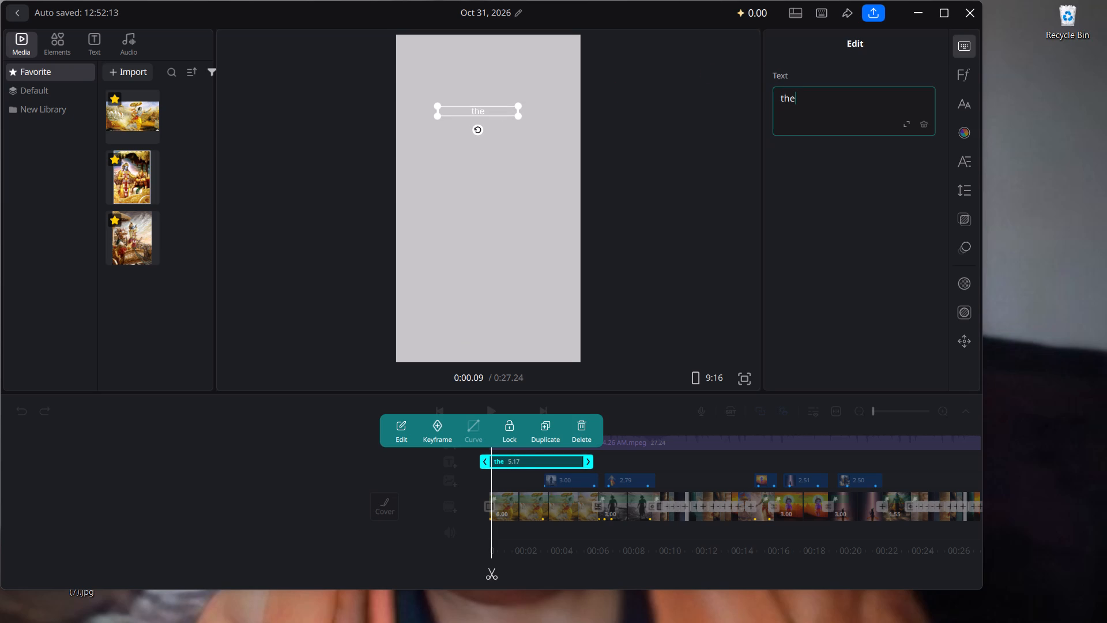
{"action": "key", "text": "space"}
{"action": "type", "text": "fram o"}
{"action": "type", "text": "f"}
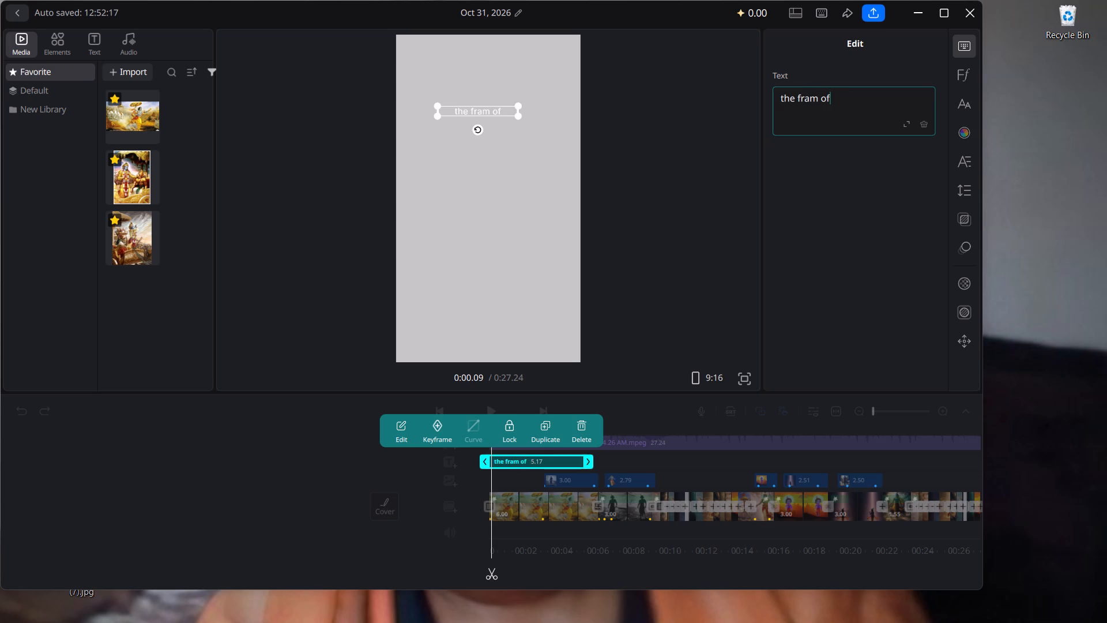
{"action": "key", "text": "space"}
{"action": "type", "text": "lo"}
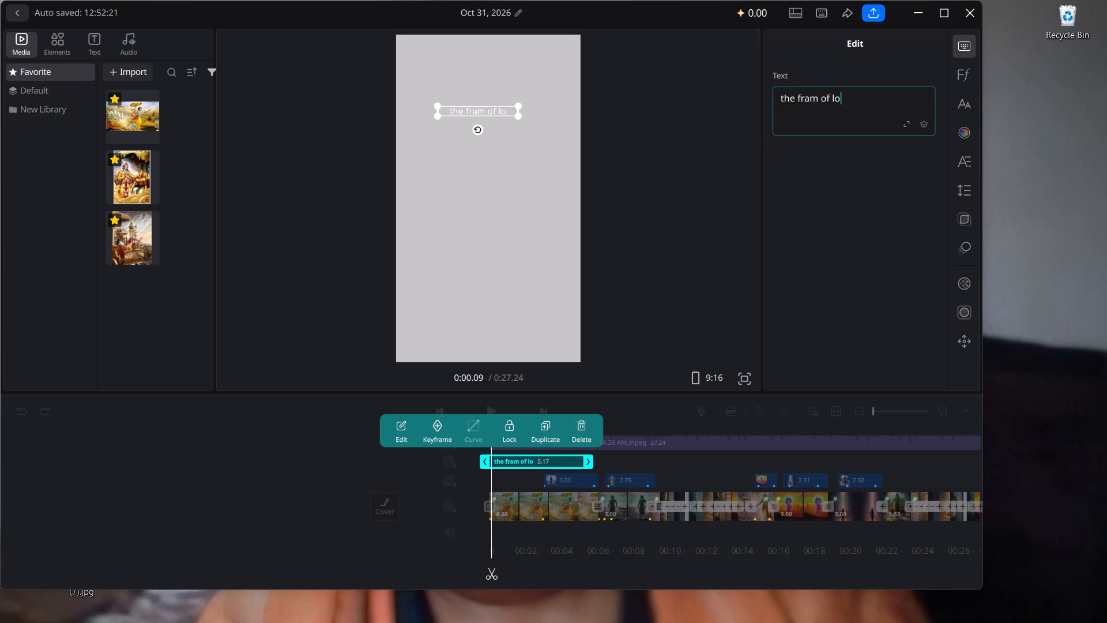
{"action": "type", "text": "rd"}
{"action": "key", "text": "space"}
Widen the title's text box further toward the right edge of the video frame.
{"action": "left_click_drag", "start_coordinate": [524, 115], "coordinate": [546, 124]}
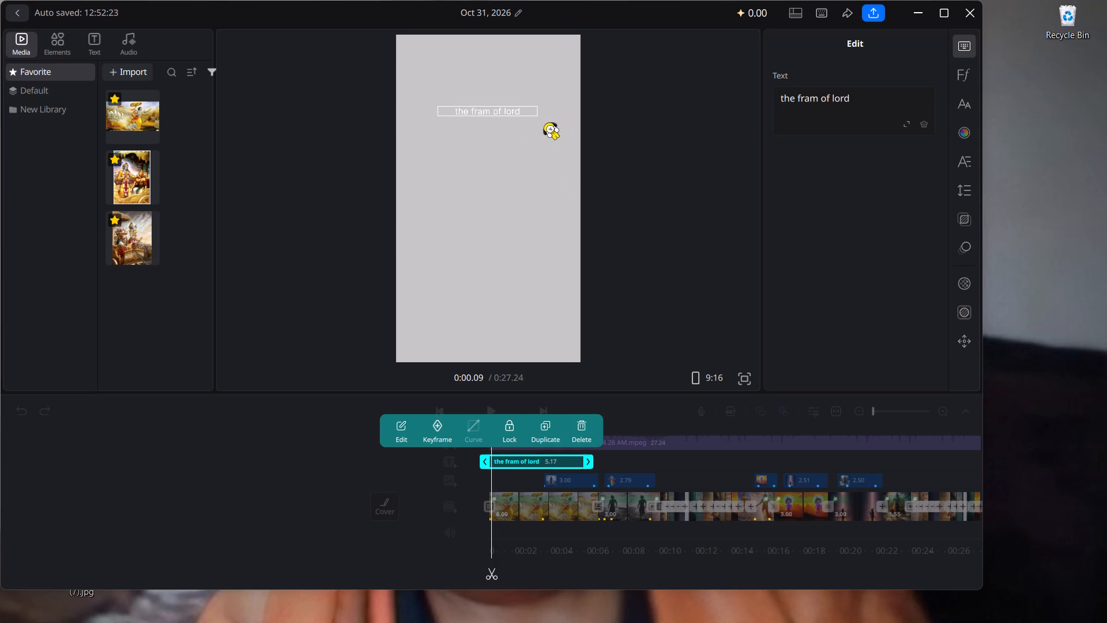
{"action": "left_click_drag", "start_coordinate": [546, 124], "coordinate": [555, 127]}
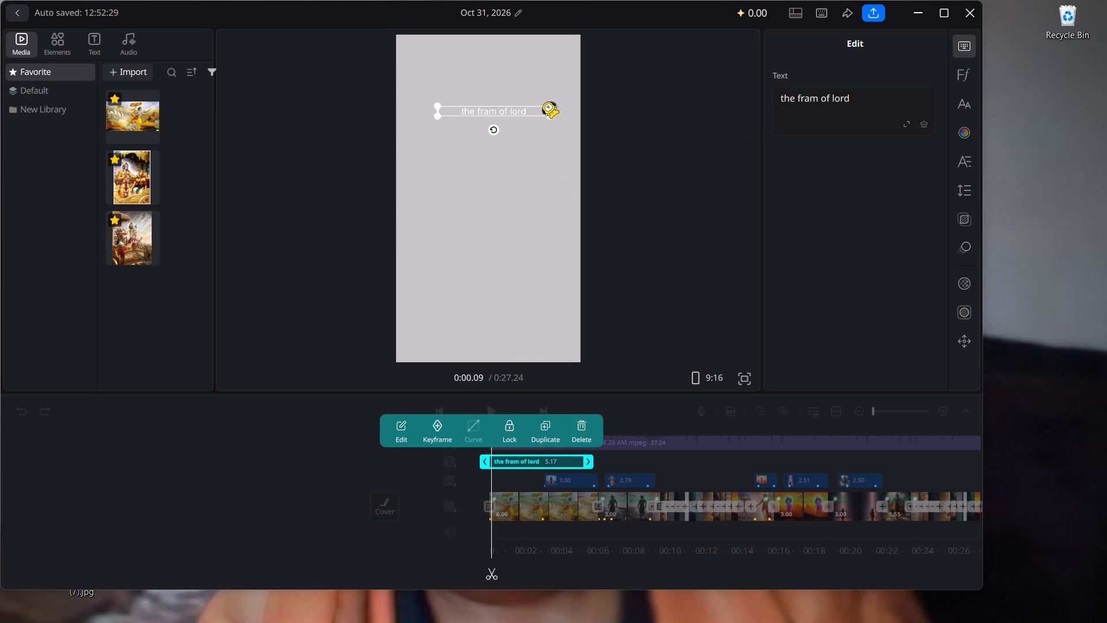
{"action": "left_click_drag", "start_coordinate": [545, 103], "coordinate": [546, 84]}
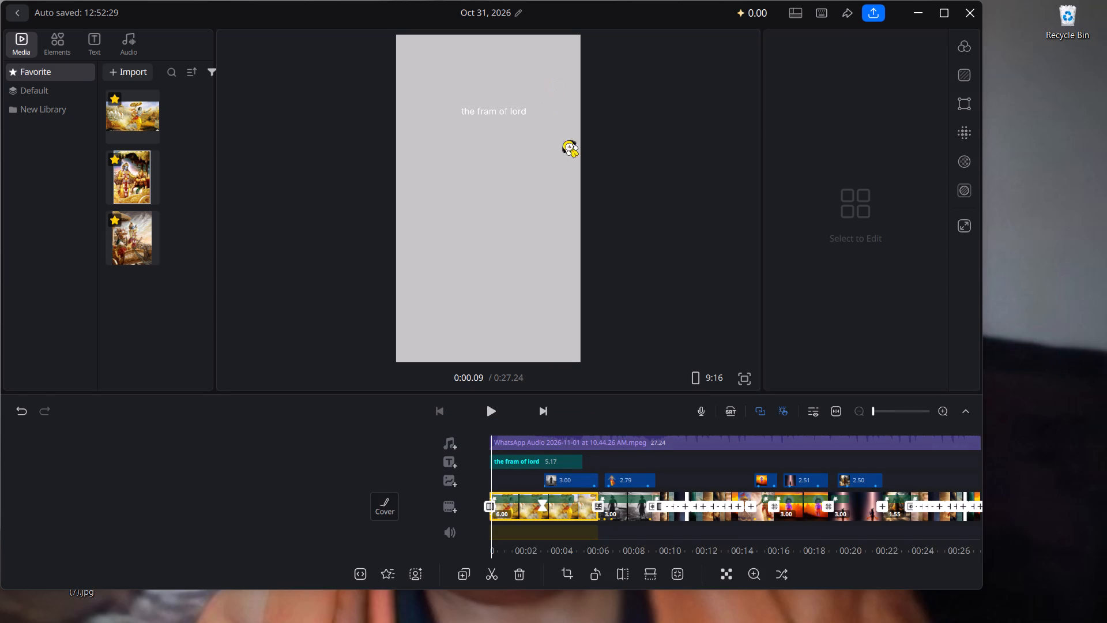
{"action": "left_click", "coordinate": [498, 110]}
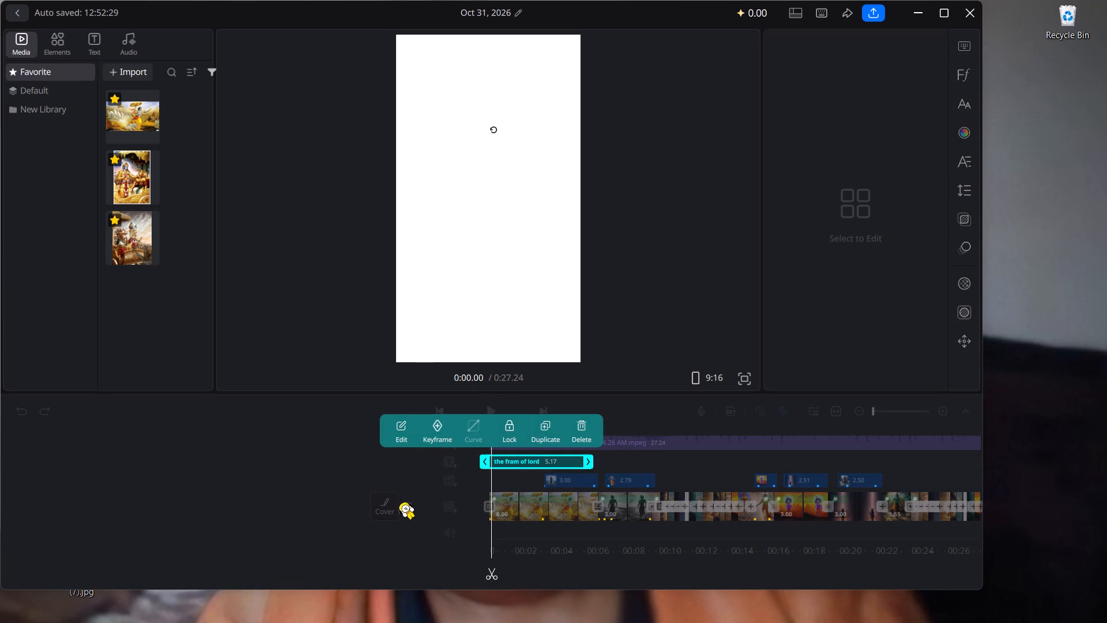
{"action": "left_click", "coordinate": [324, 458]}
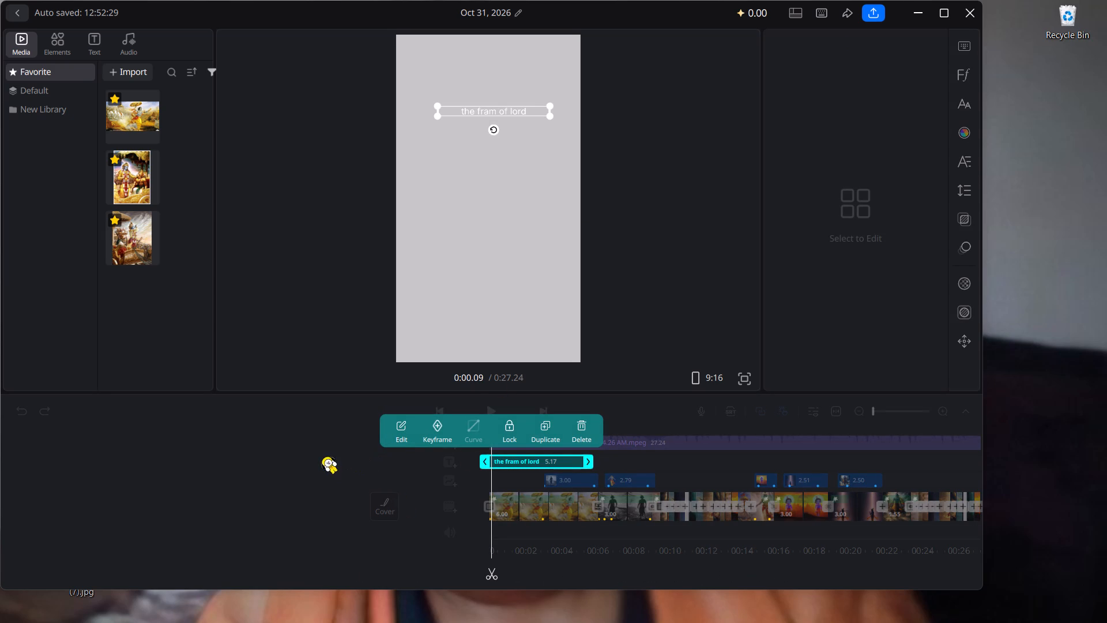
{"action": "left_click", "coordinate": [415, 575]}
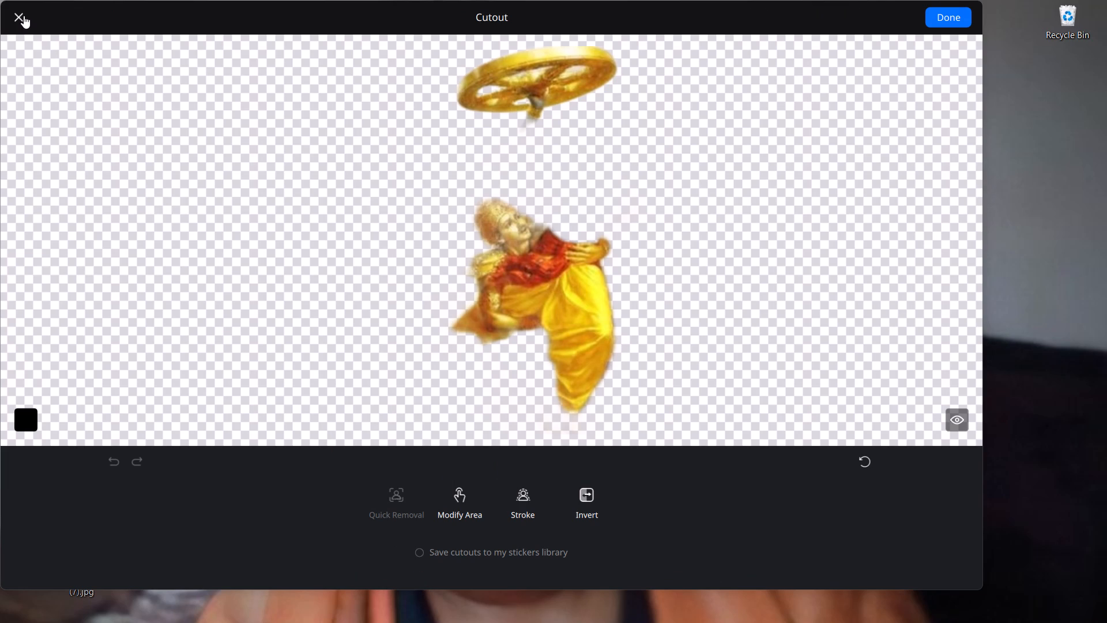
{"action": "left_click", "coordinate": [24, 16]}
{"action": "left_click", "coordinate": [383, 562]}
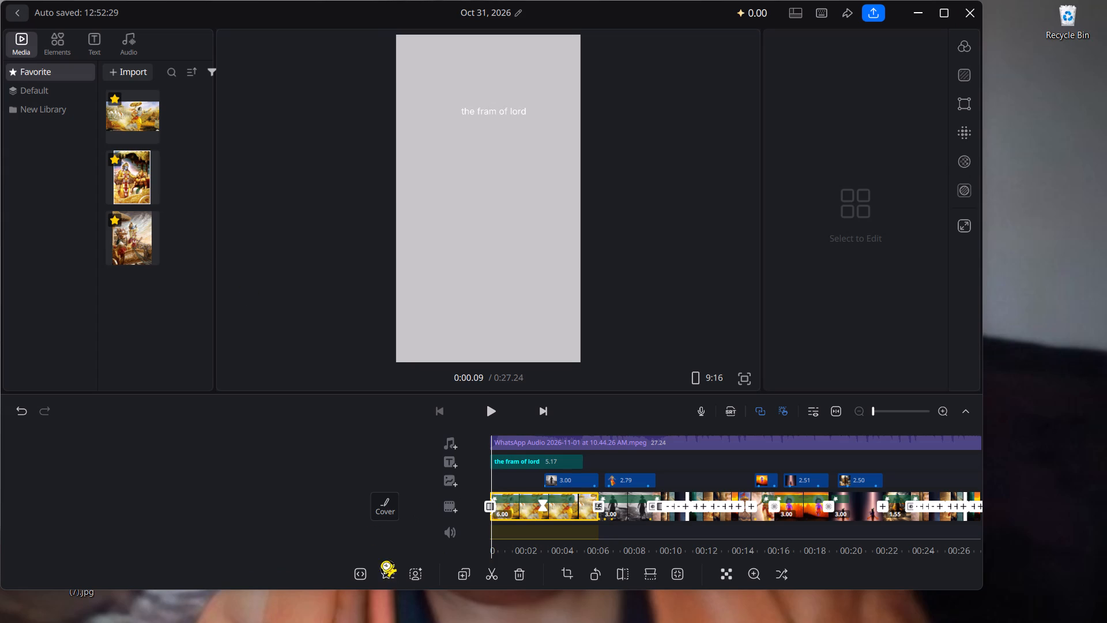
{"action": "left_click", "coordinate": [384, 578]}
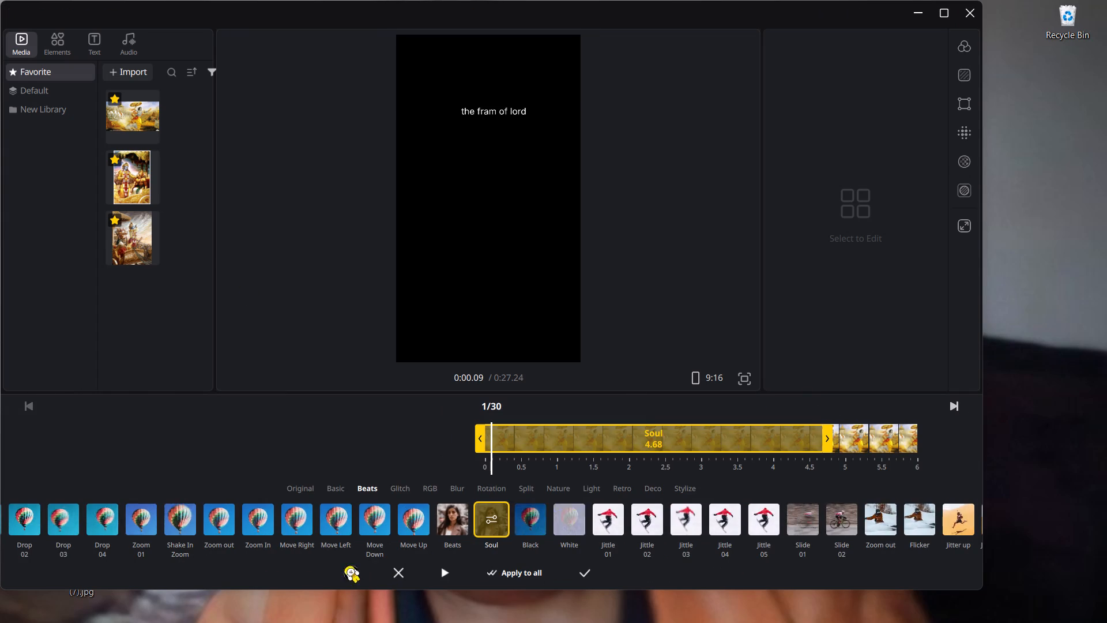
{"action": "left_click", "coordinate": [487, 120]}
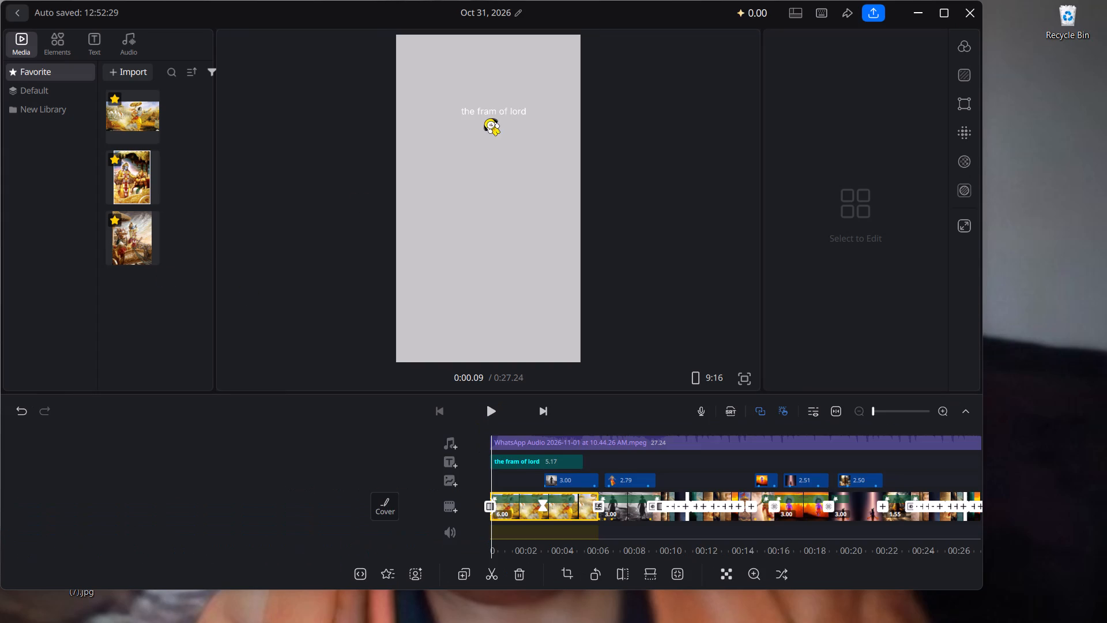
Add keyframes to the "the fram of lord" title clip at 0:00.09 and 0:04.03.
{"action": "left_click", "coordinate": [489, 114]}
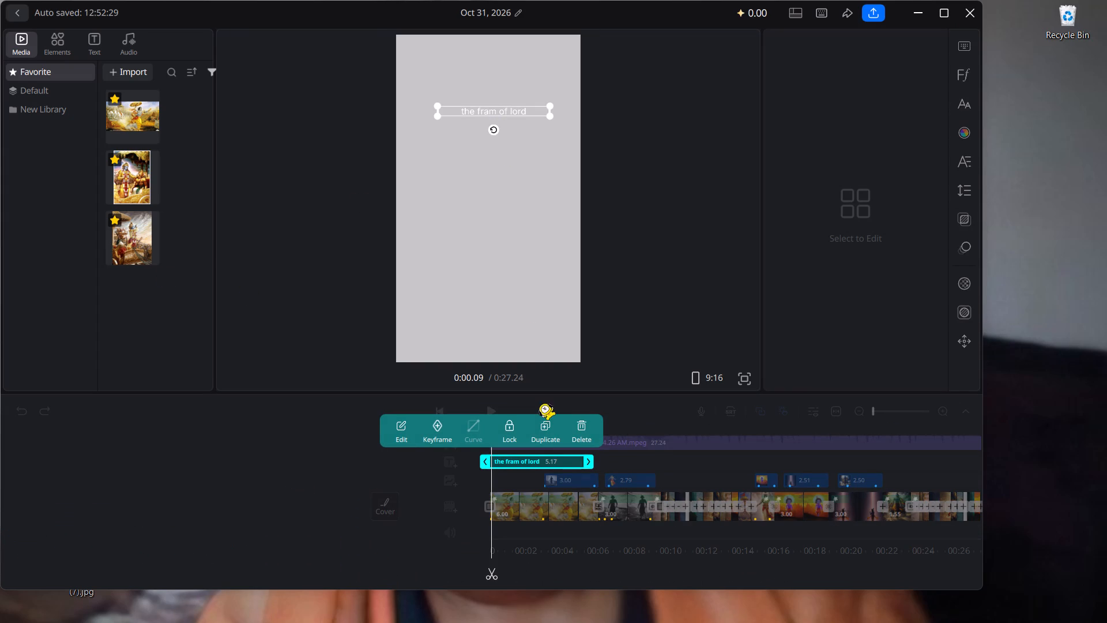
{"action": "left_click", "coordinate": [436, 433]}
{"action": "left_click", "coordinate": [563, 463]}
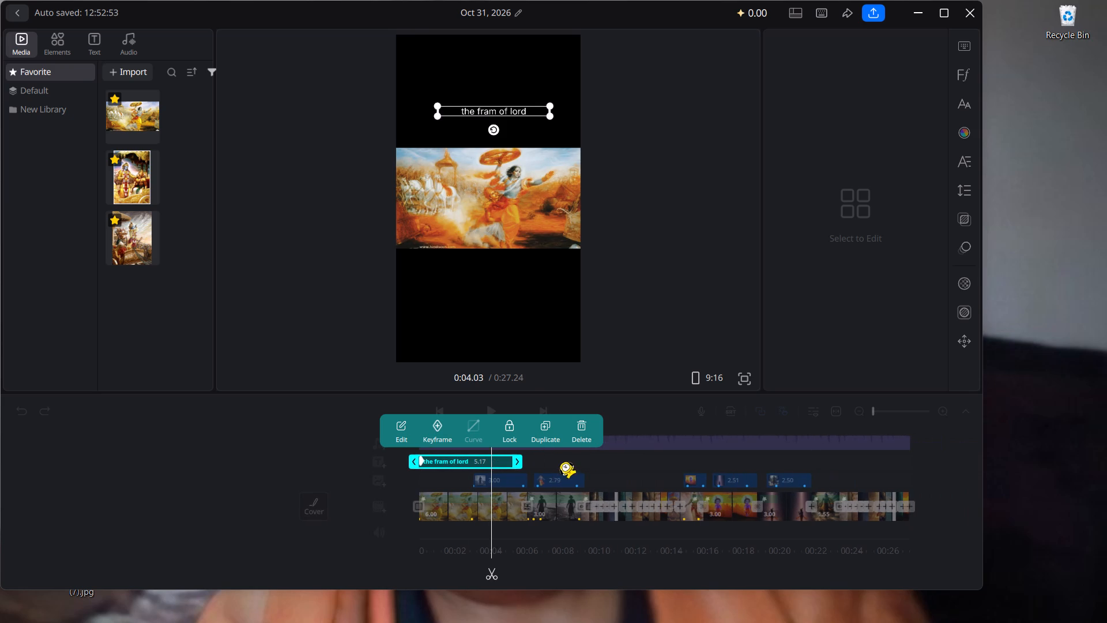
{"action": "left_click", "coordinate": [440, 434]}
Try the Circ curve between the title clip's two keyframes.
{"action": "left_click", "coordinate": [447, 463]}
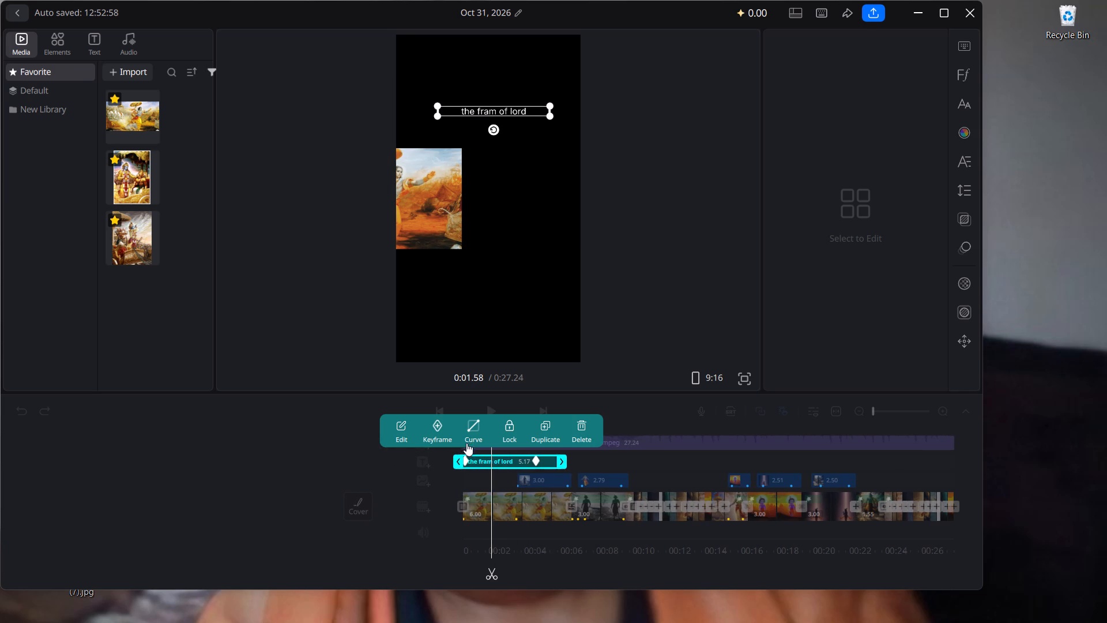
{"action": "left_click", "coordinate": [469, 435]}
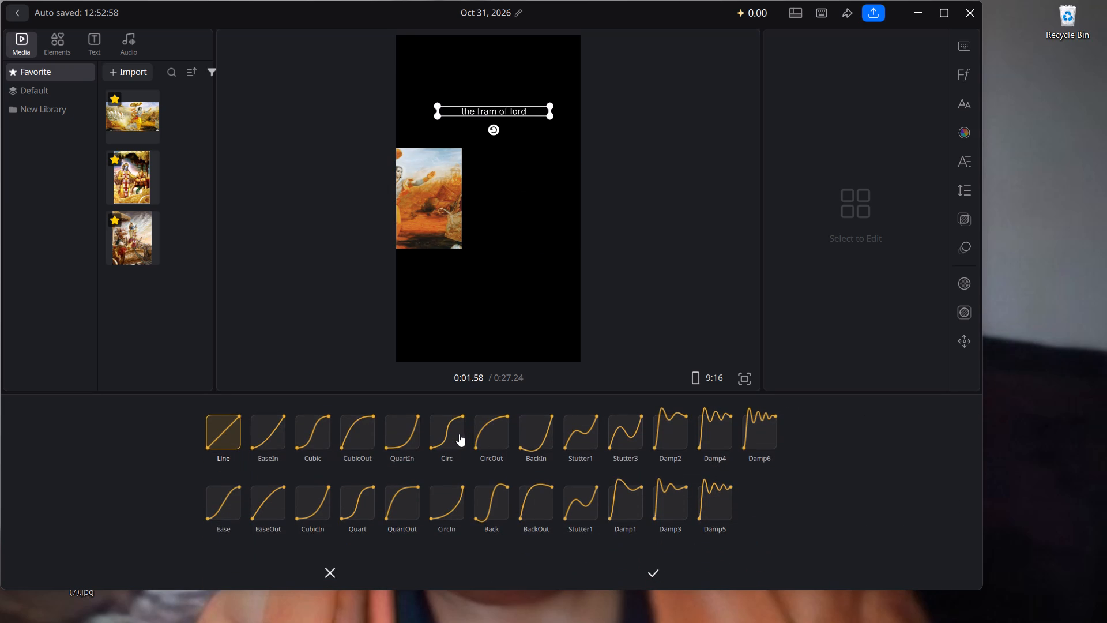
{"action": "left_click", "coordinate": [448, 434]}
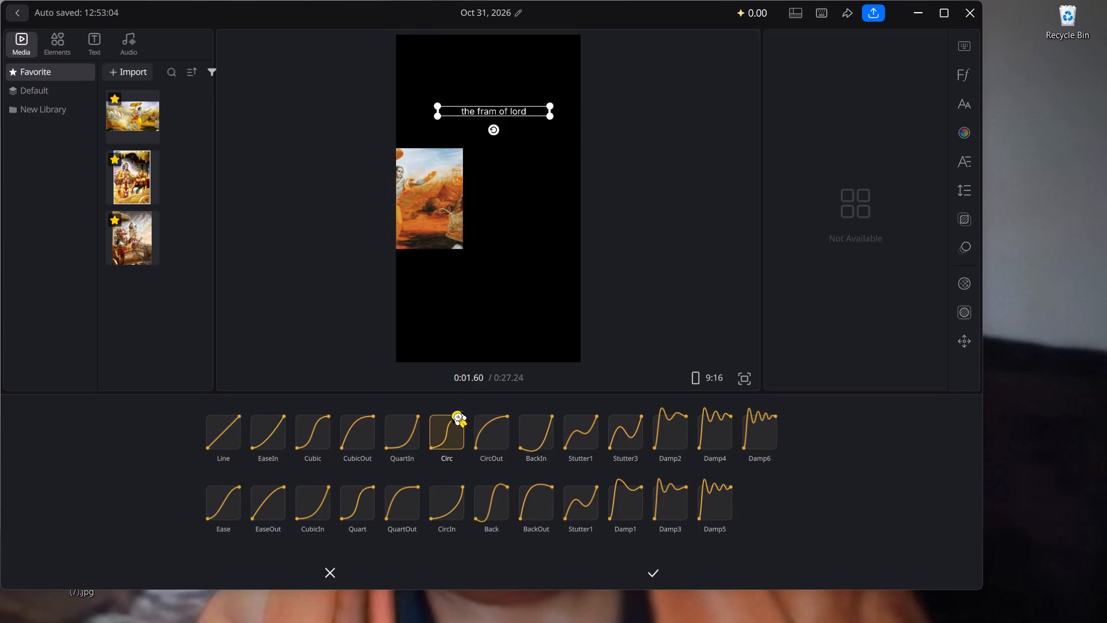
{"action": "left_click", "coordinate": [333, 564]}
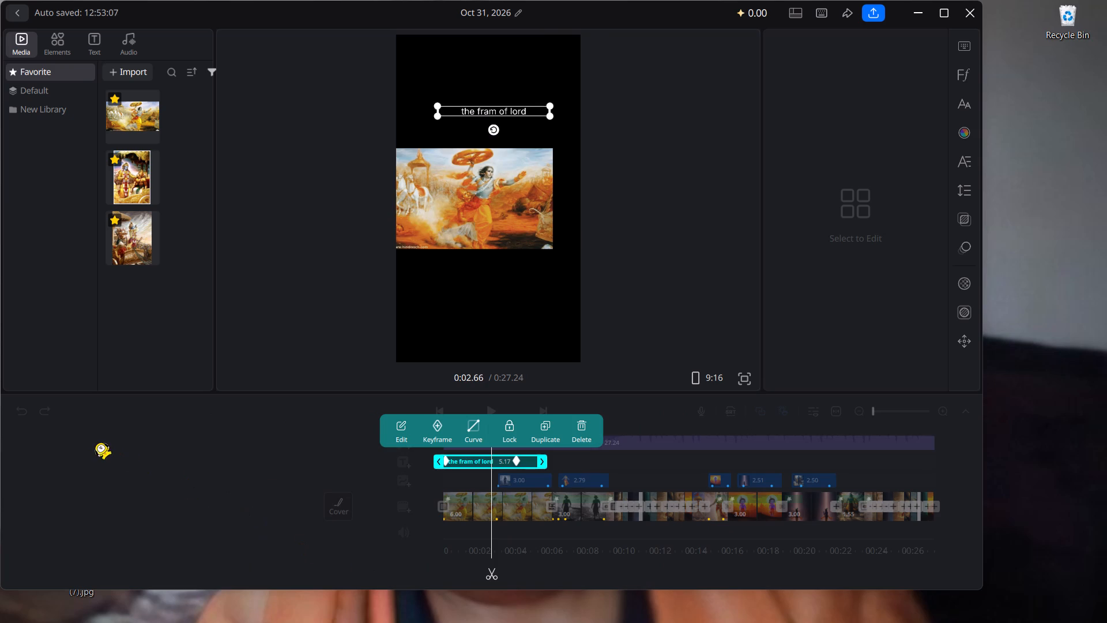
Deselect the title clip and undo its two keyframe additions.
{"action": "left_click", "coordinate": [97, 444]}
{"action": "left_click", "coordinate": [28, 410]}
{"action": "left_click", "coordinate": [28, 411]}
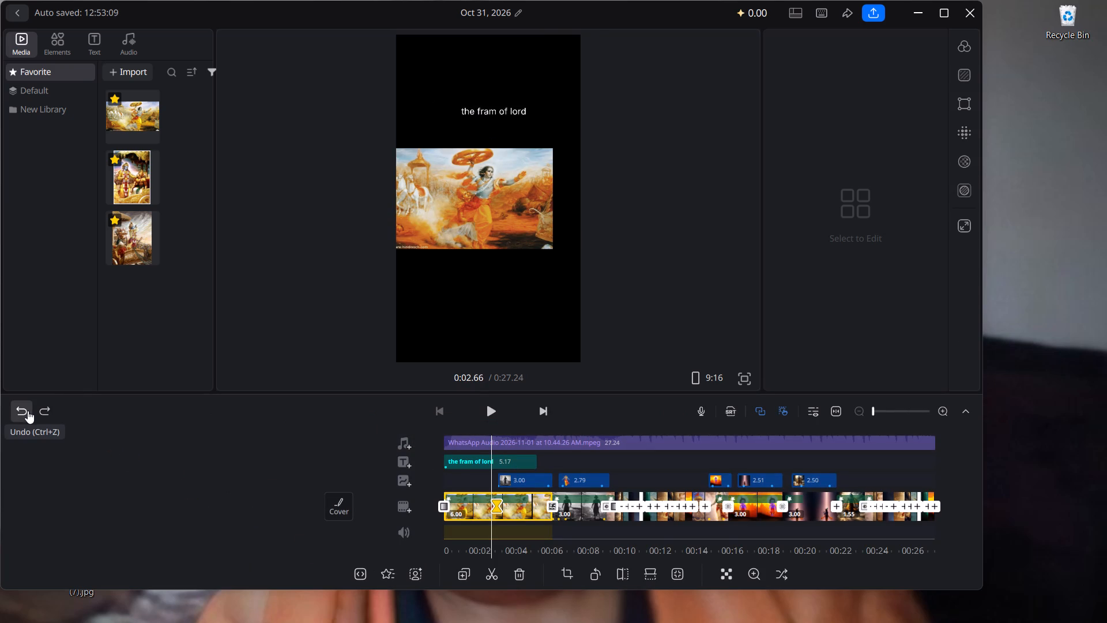
Add keyframes to the "the fram of lord" title clip at 0:00.08 and 0:04.36.
{"action": "left_click", "coordinate": [453, 458]}
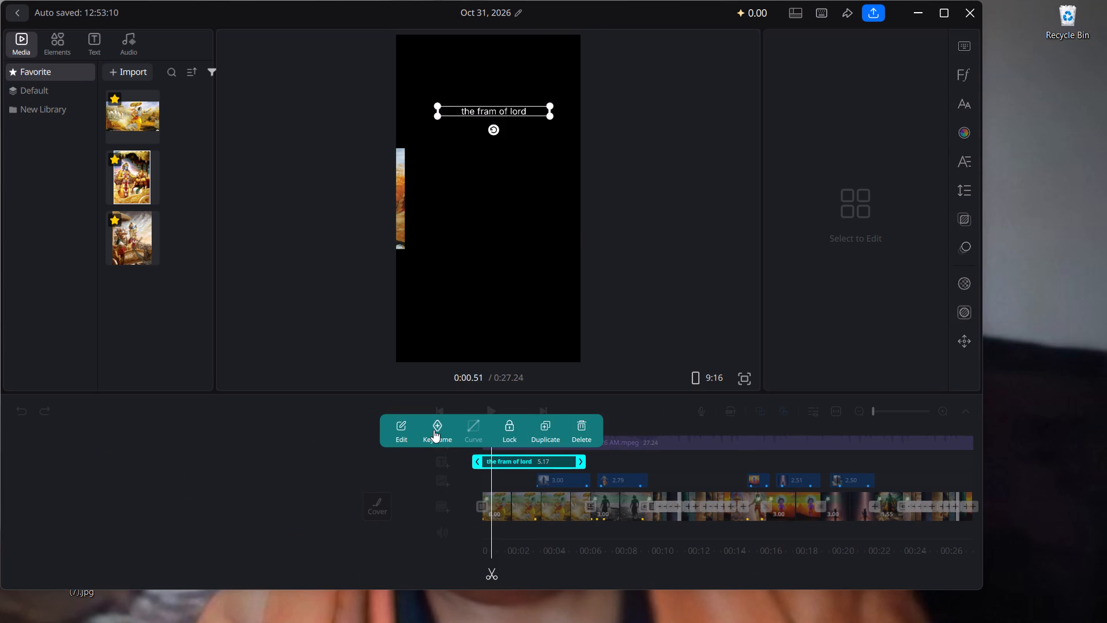
{"action": "left_click", "coordinate": [484, 458]}
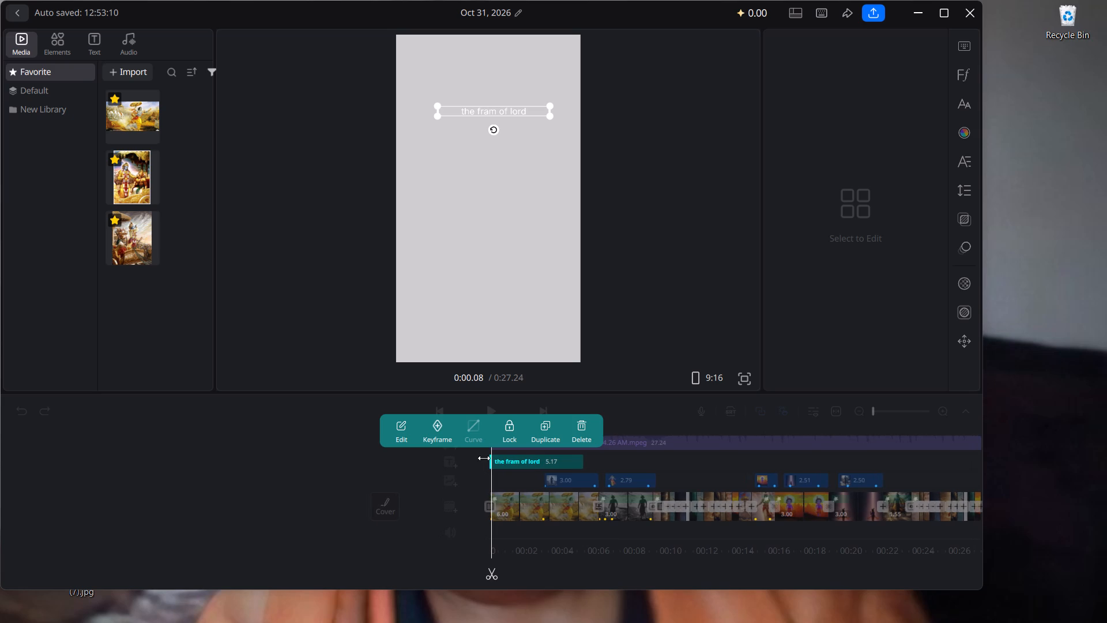
{"action": "left_click", "coordinate": [434, 431]}
{"action": "left_click", "coordinate": [569, 463]}
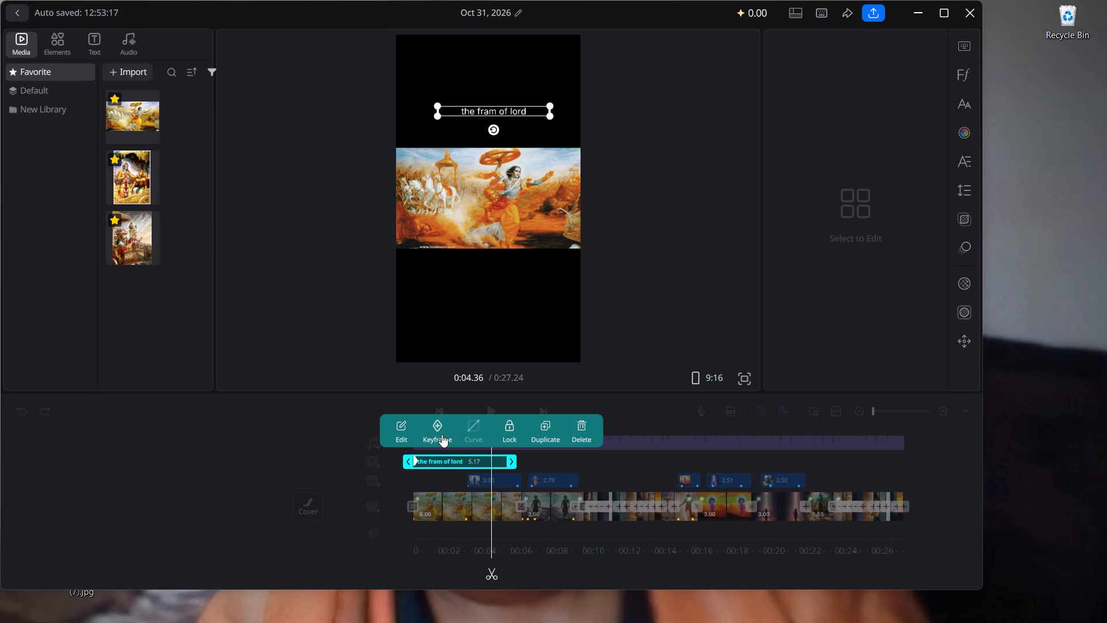
{"action": "left_click", "coordinate": [434, 426]}
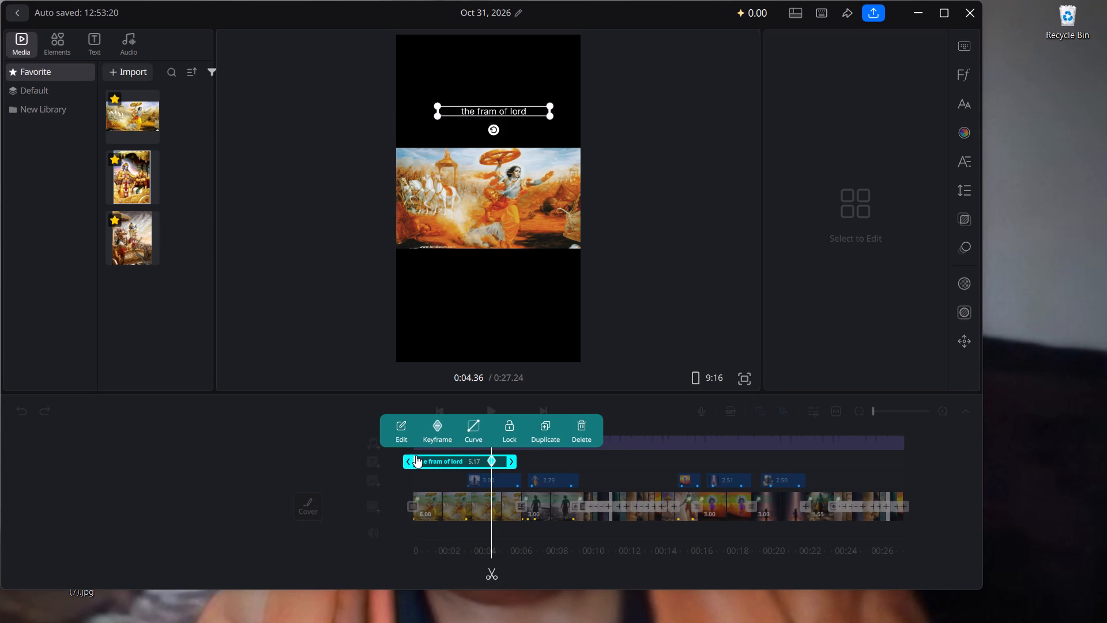
At the first keyframe, 0:00.08, move the title fully outside the video frame, beyond its left edge.
{"action": "left_click", "coordinate": [416, 455]}
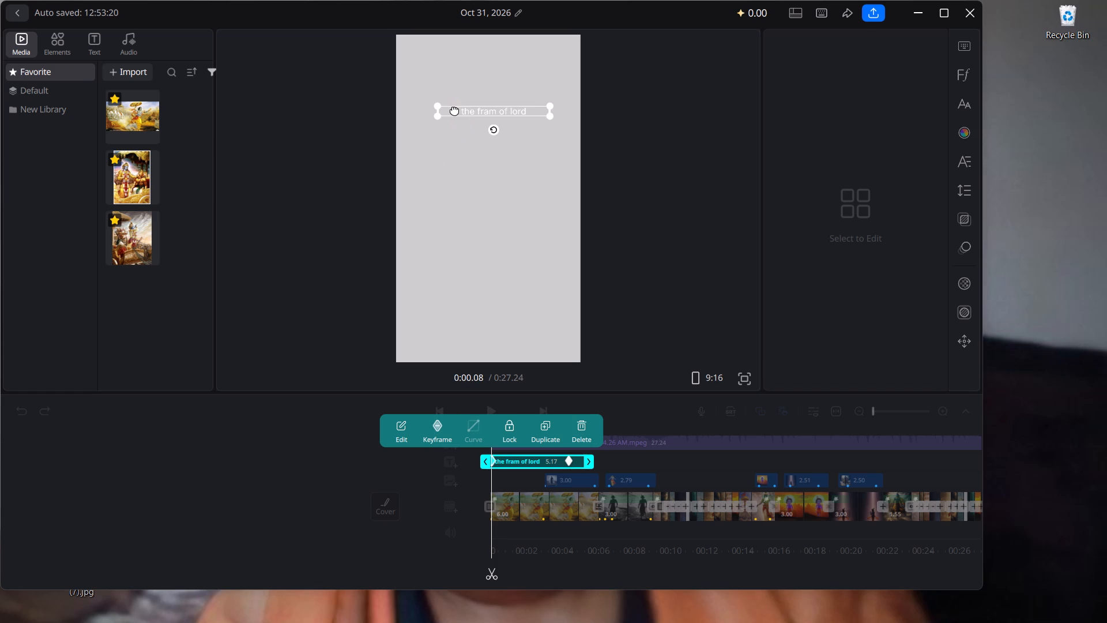
{"action": "left_click_drag", "start_coordinate": [454, 110], "coordinate": [379, 107]}
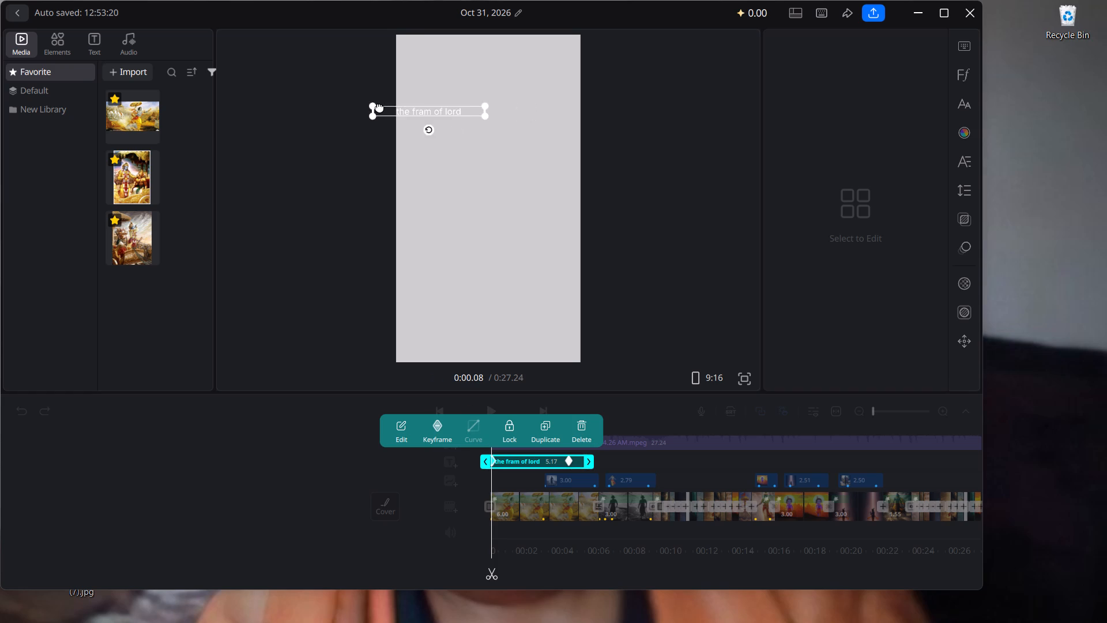
{"action": "left_click_drag", "start_coordinate": [379, 107], "coordinate": [293, 99]}
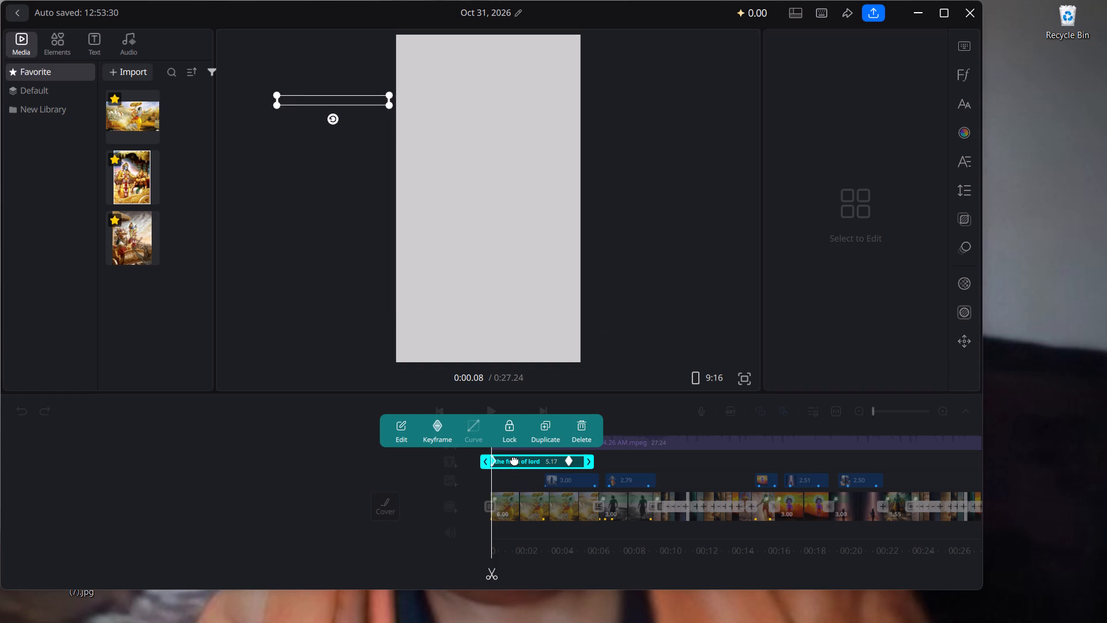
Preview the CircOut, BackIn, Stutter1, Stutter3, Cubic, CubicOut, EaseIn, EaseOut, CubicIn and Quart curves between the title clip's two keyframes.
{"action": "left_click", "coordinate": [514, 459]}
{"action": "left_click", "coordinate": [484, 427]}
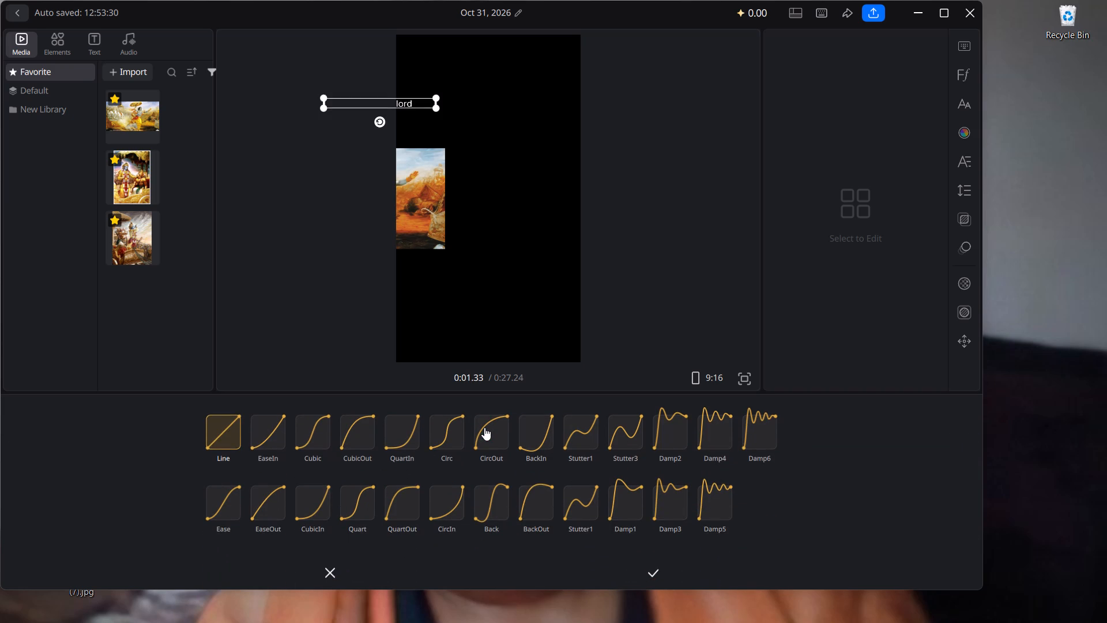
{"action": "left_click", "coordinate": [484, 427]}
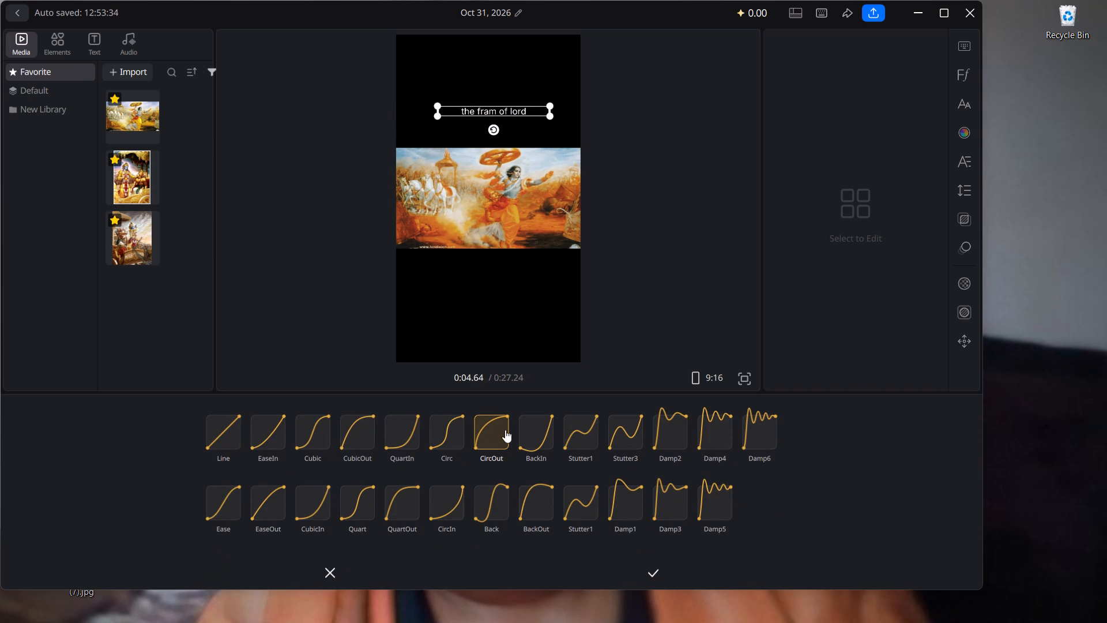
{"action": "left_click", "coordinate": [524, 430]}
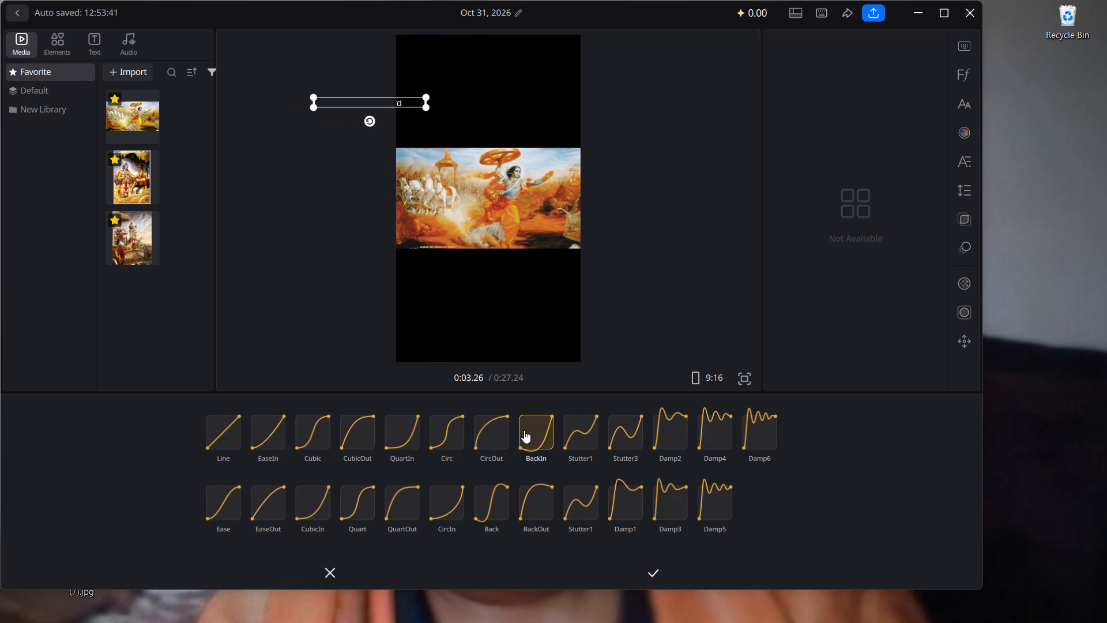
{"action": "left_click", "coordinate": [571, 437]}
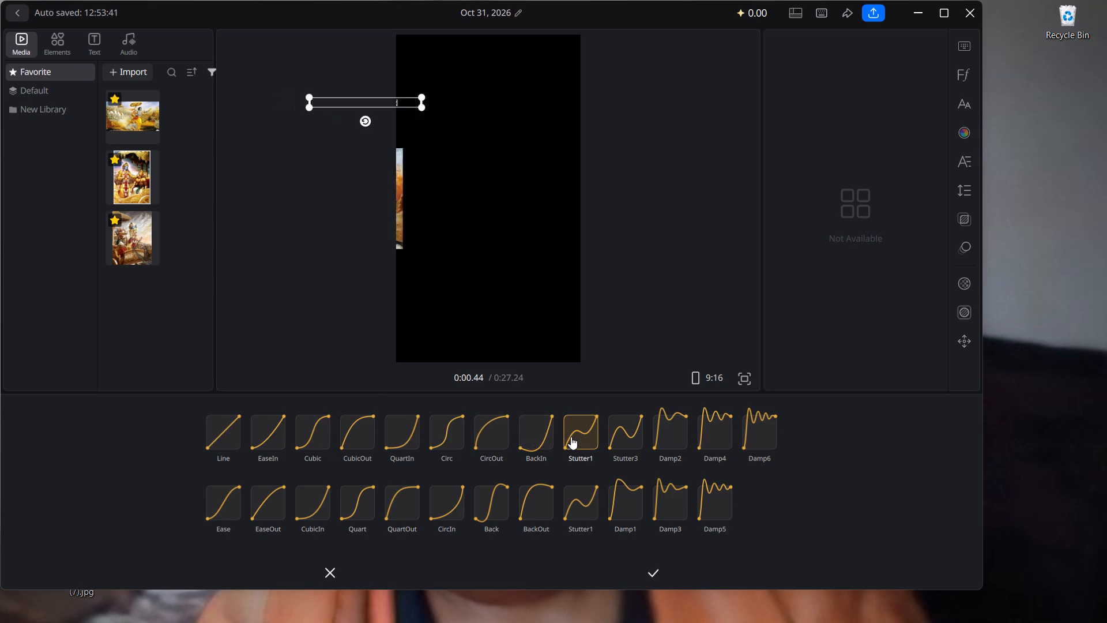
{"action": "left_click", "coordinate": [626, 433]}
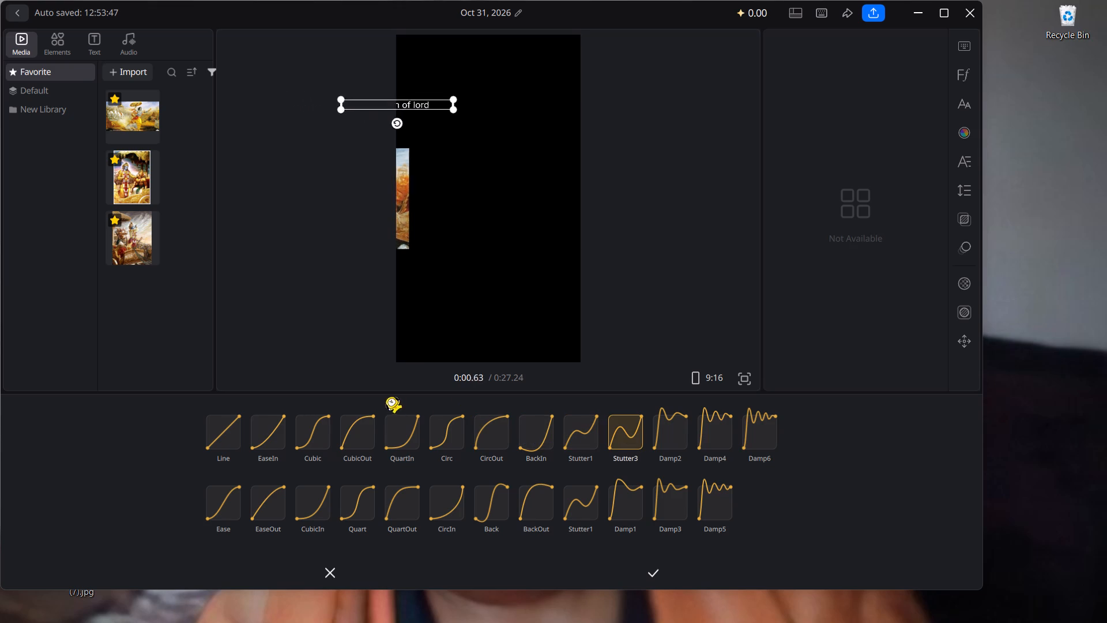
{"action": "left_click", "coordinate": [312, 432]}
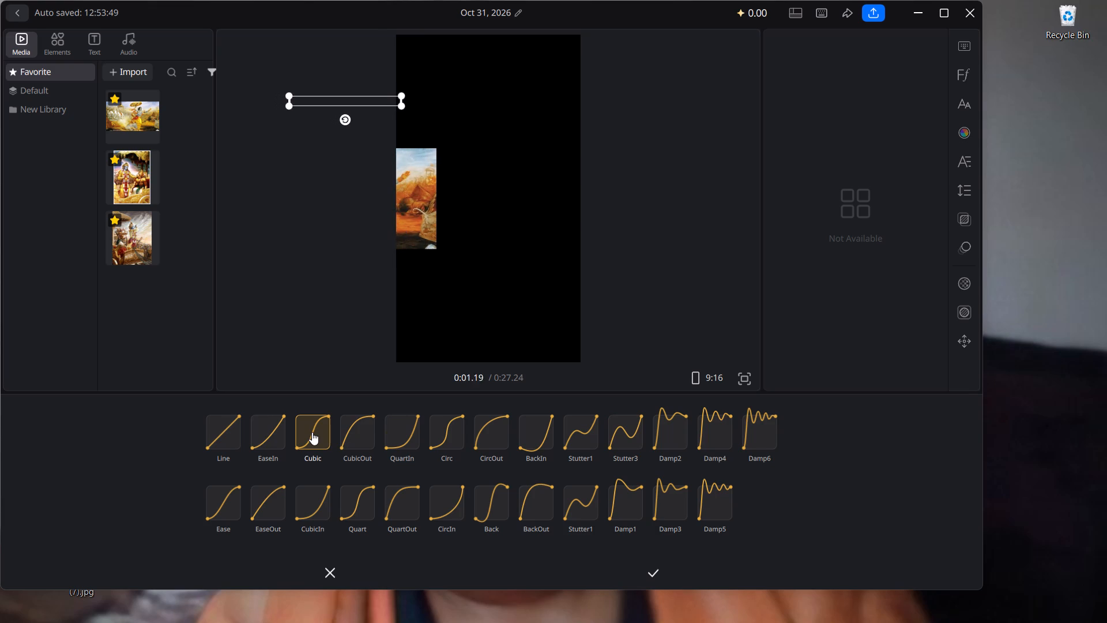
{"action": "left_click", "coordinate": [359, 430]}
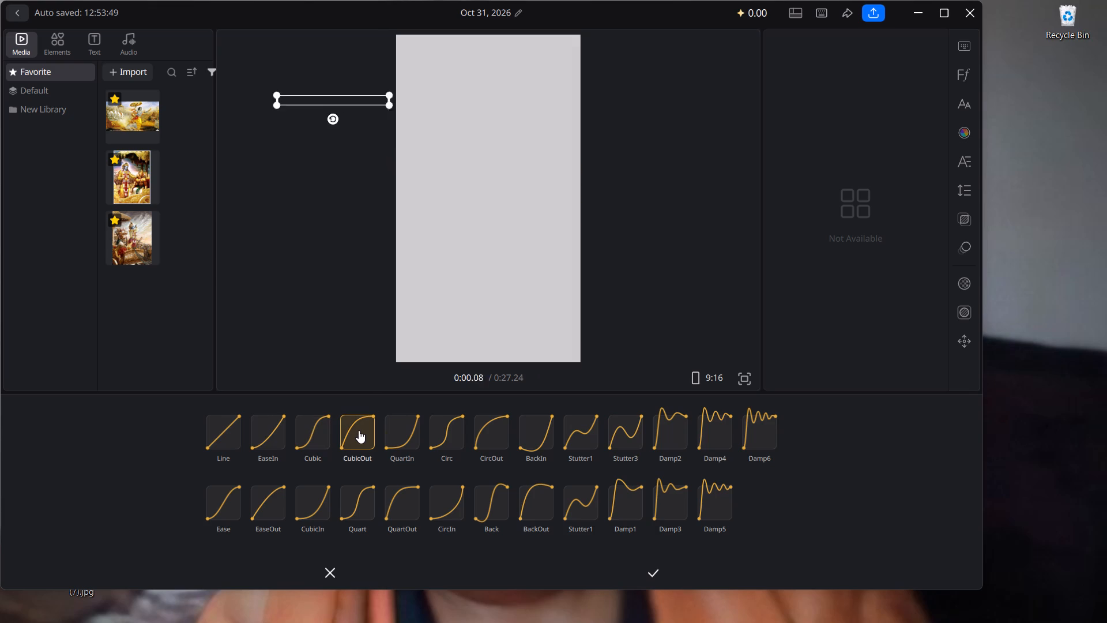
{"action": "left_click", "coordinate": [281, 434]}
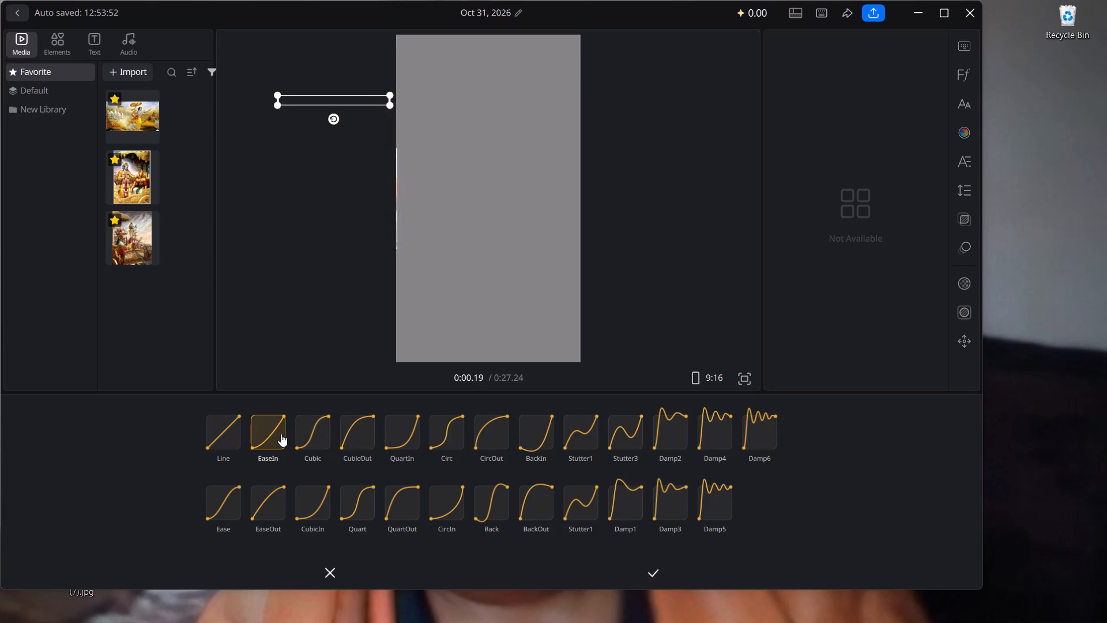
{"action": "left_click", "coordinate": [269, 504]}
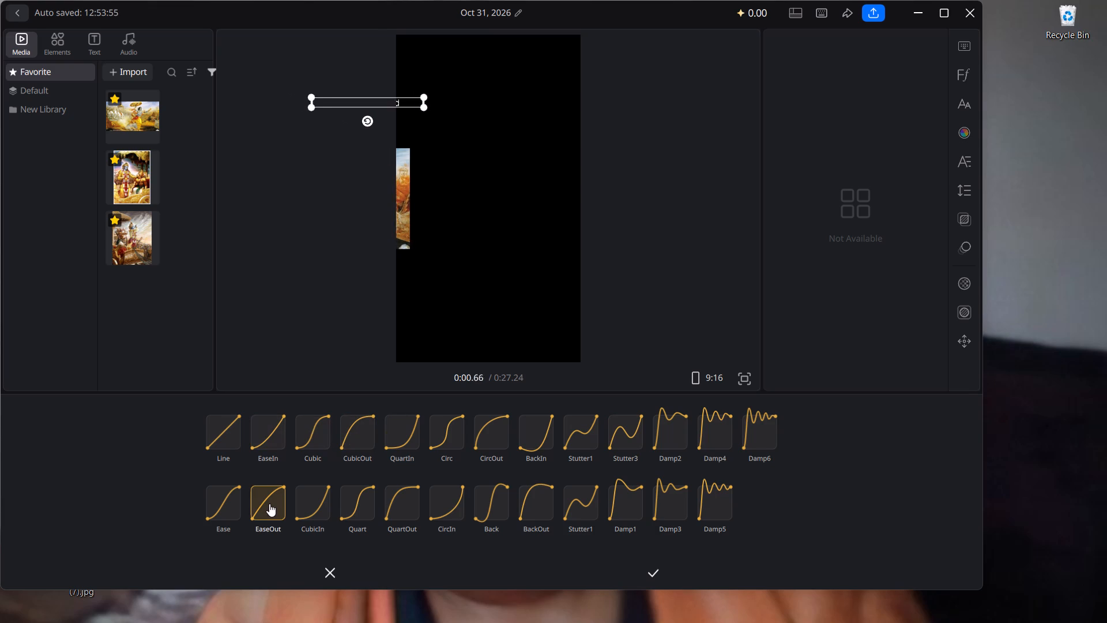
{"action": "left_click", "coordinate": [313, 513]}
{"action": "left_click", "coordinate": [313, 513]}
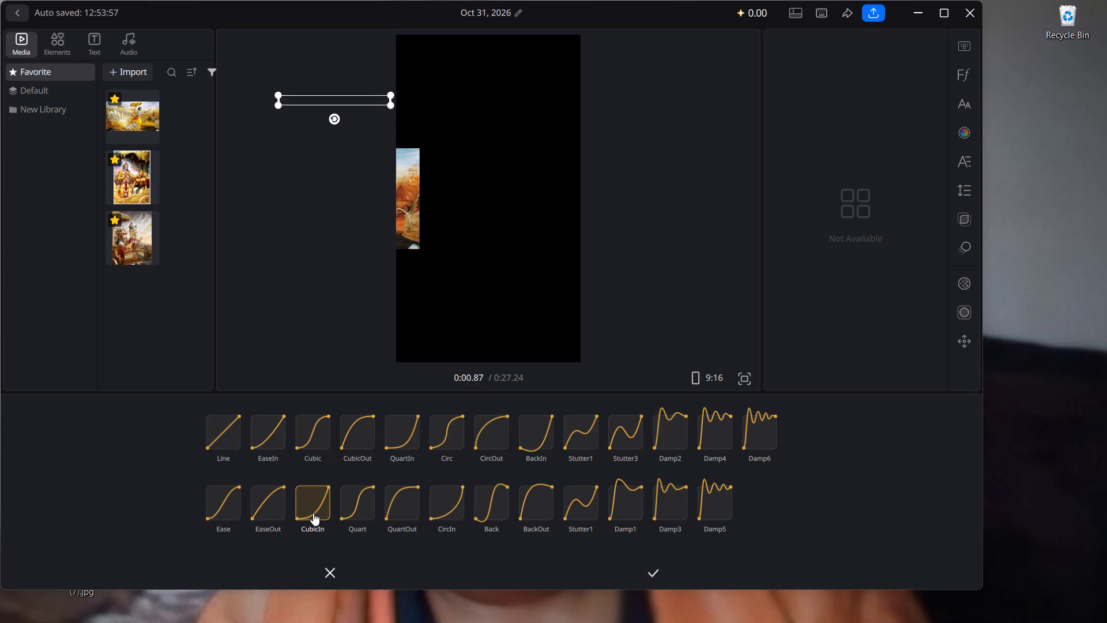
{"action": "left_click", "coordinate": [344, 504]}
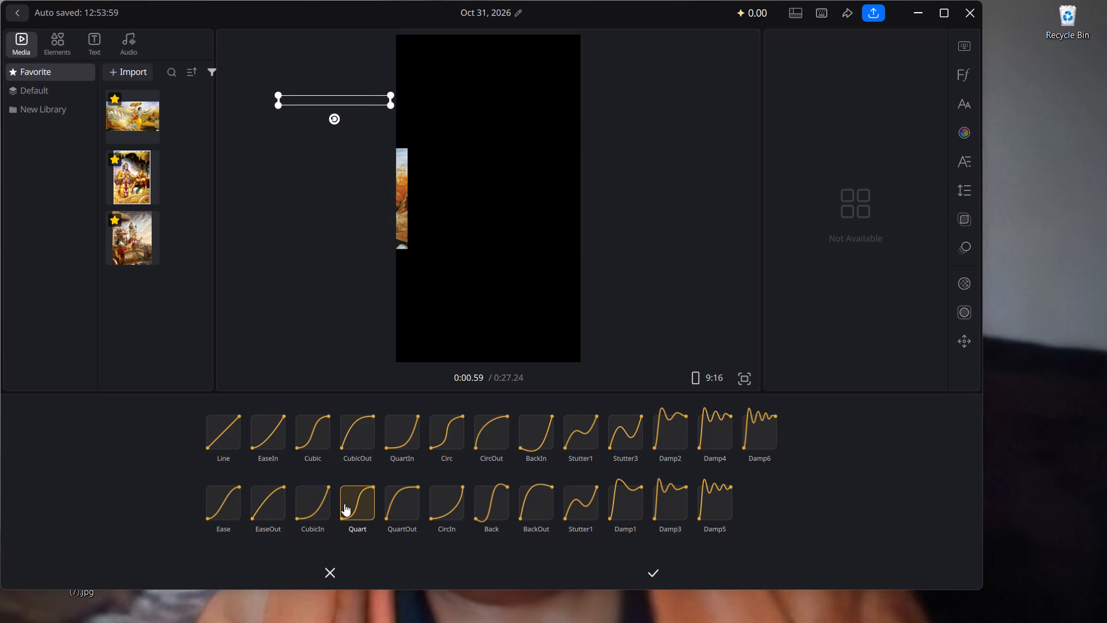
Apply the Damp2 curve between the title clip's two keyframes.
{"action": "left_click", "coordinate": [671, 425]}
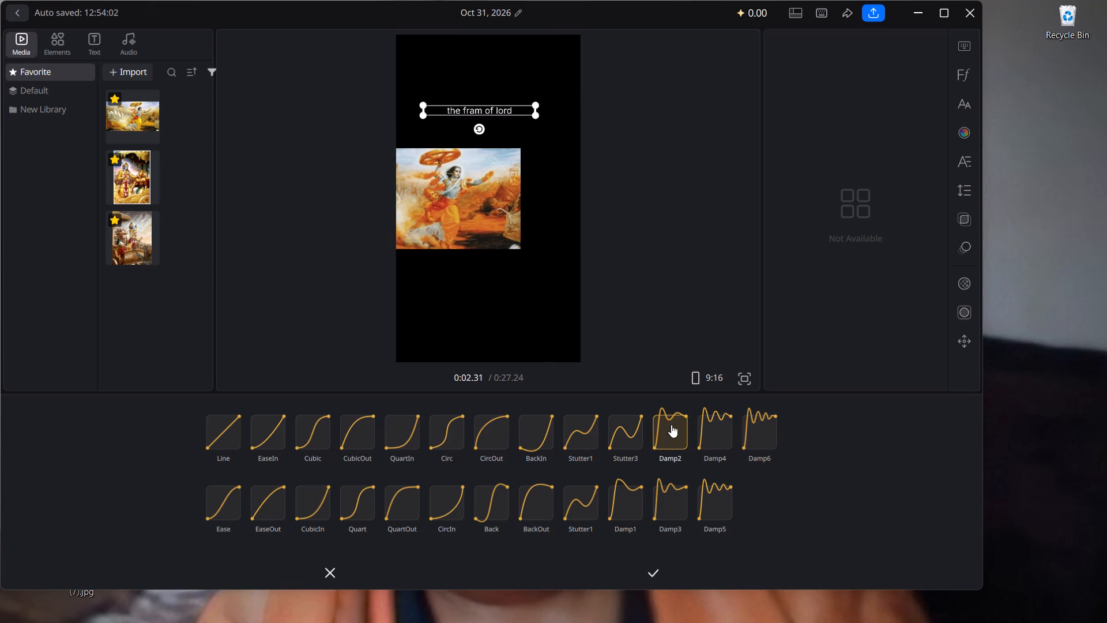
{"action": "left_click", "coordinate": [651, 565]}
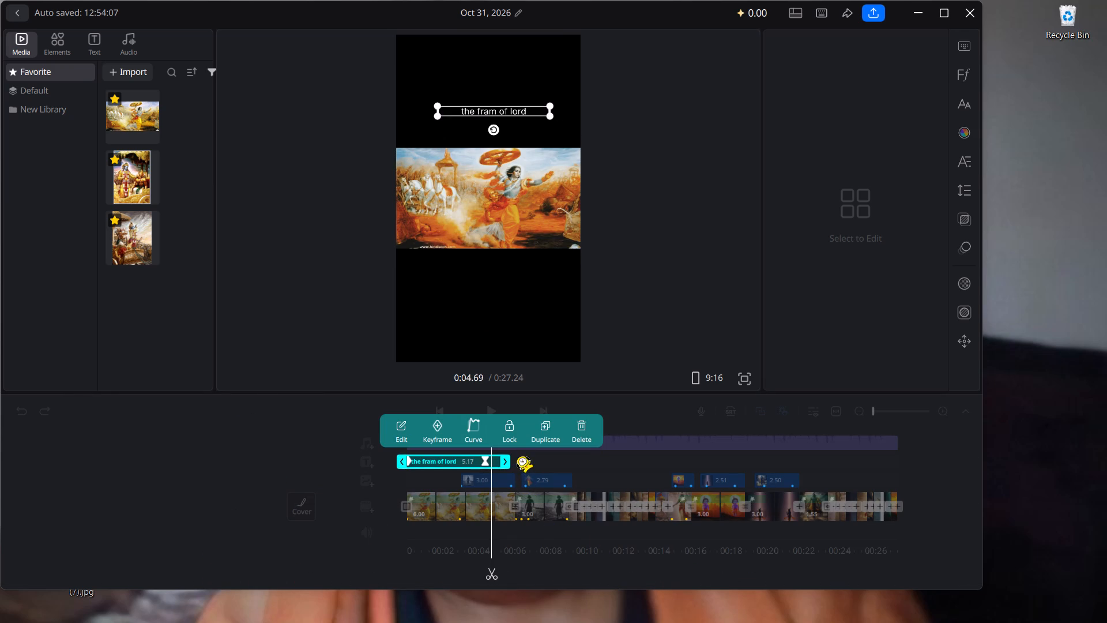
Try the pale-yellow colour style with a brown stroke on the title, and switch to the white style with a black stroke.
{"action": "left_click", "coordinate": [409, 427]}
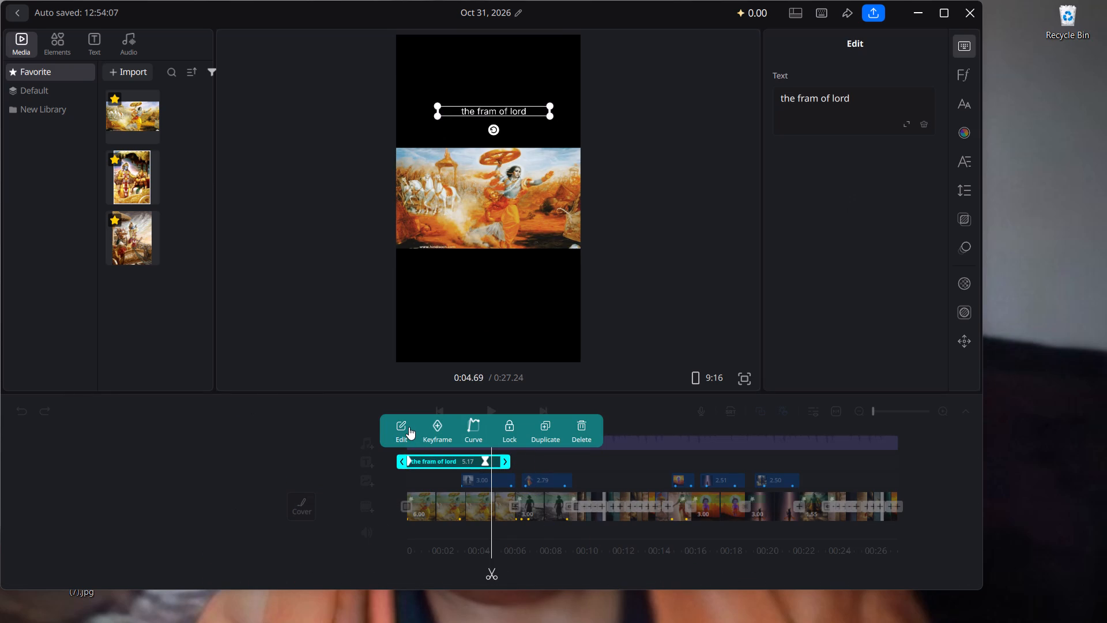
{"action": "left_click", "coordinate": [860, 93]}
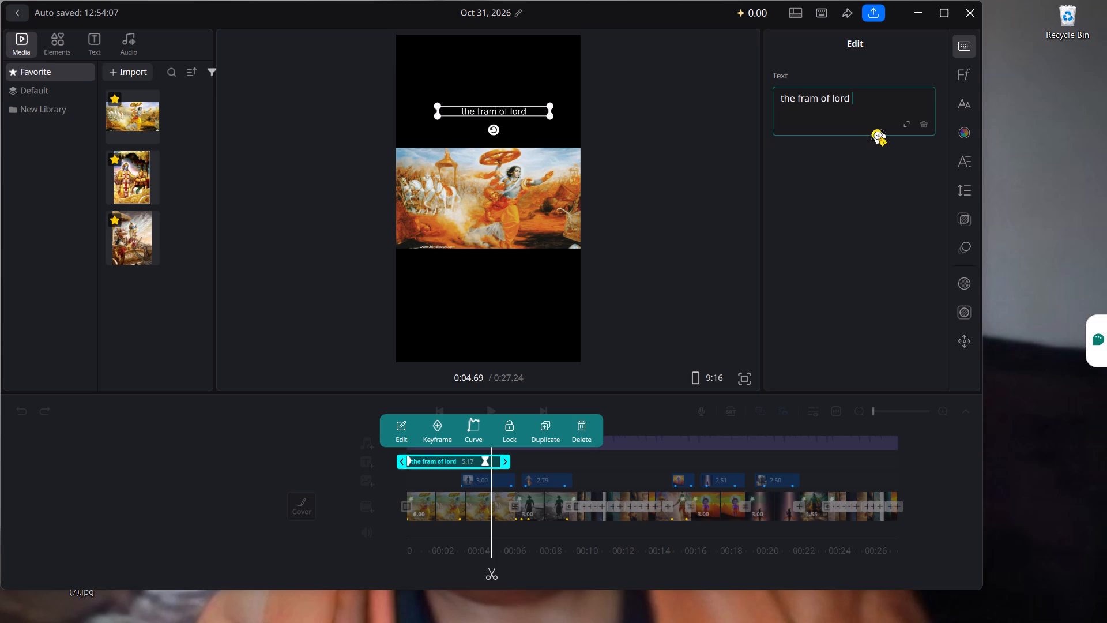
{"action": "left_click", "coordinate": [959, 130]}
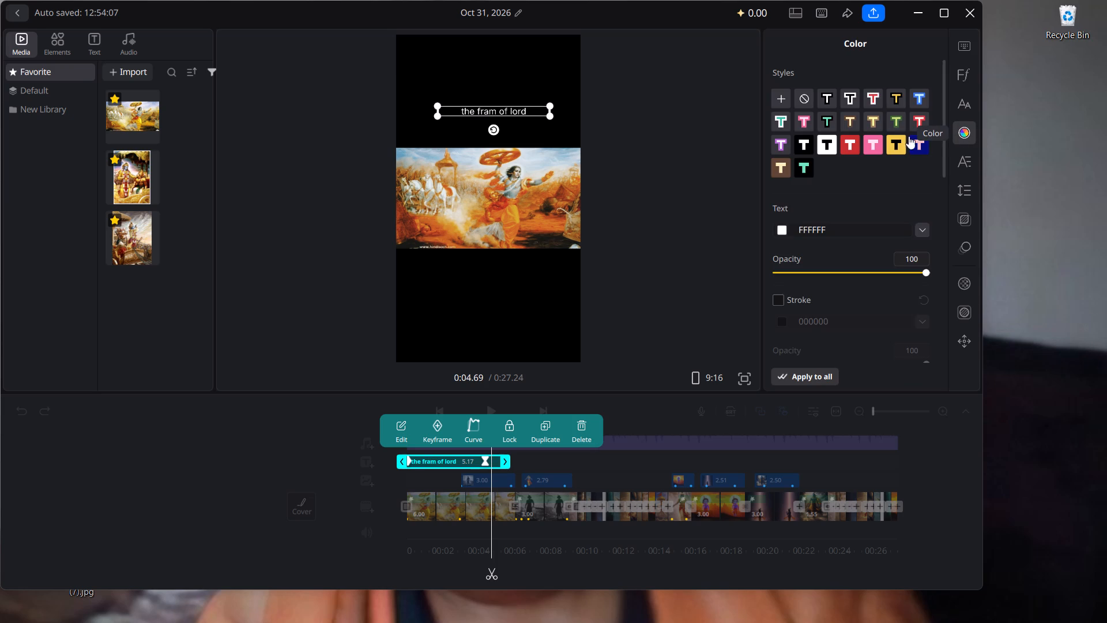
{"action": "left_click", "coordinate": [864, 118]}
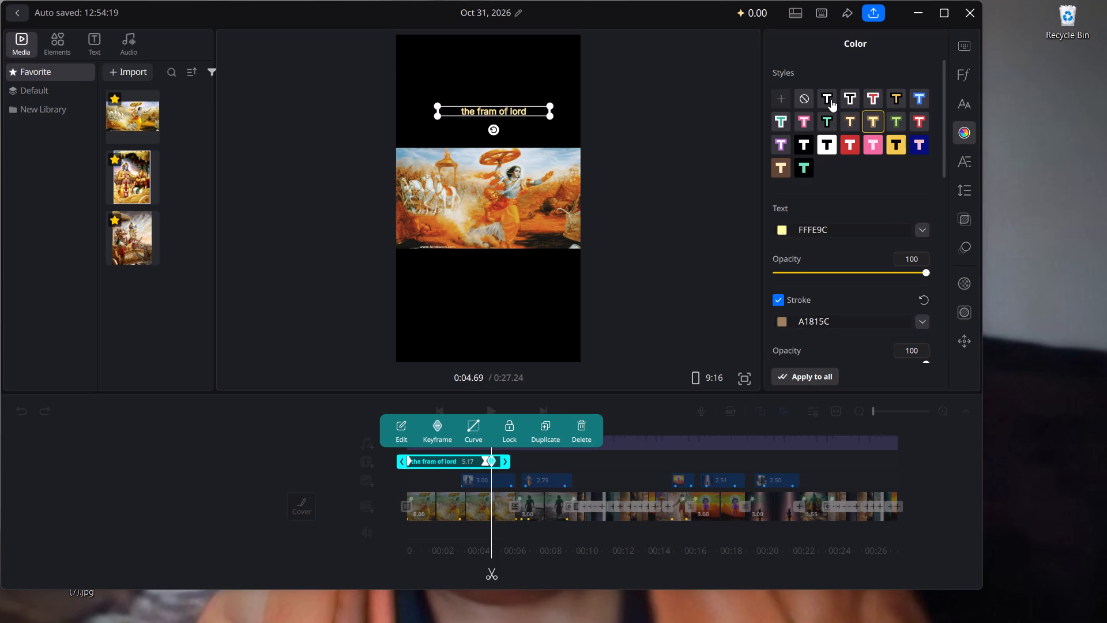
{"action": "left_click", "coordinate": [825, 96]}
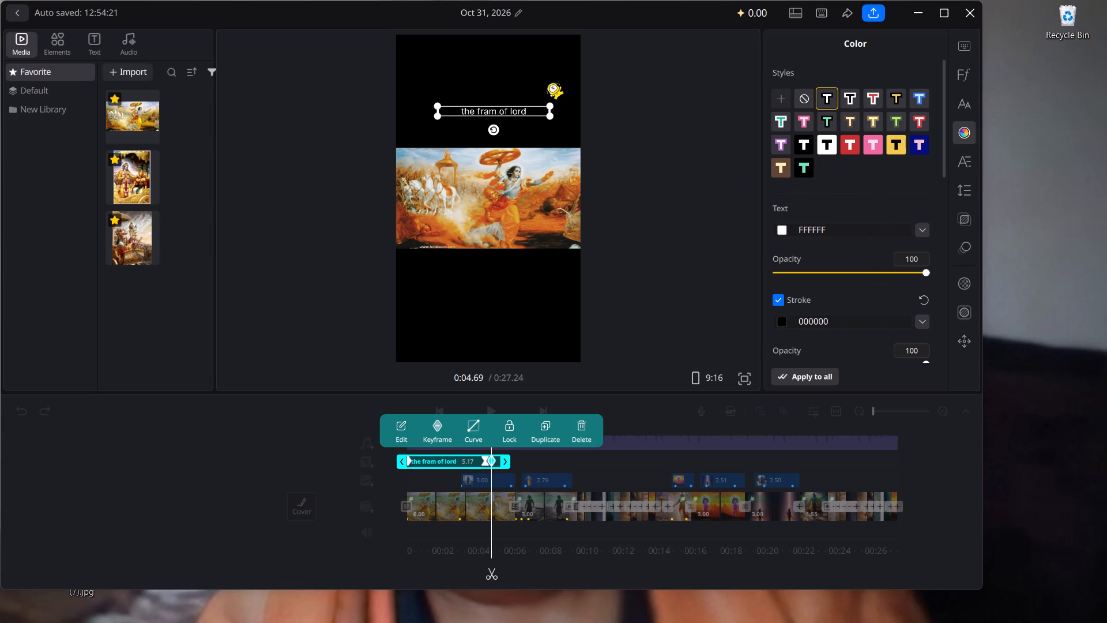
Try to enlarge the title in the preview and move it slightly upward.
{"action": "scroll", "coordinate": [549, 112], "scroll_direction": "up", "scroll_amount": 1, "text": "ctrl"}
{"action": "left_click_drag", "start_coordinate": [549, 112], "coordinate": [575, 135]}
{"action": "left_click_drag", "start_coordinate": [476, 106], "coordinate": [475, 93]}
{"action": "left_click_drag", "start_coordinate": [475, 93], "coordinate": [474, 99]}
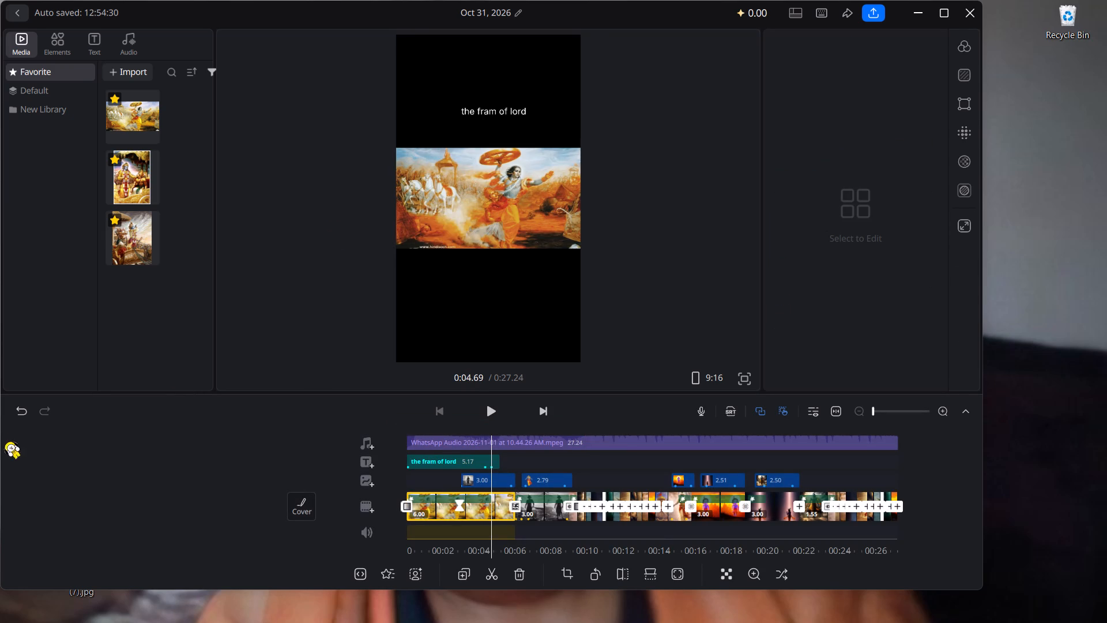
Undo the title's styling, curve, keyframe, position and text edits, back to the "Input Title" placeholder.
{"action": "left_click", "coordinate": [13, 412]}
{"action": "left_click", "coordinate": [13, 412]}
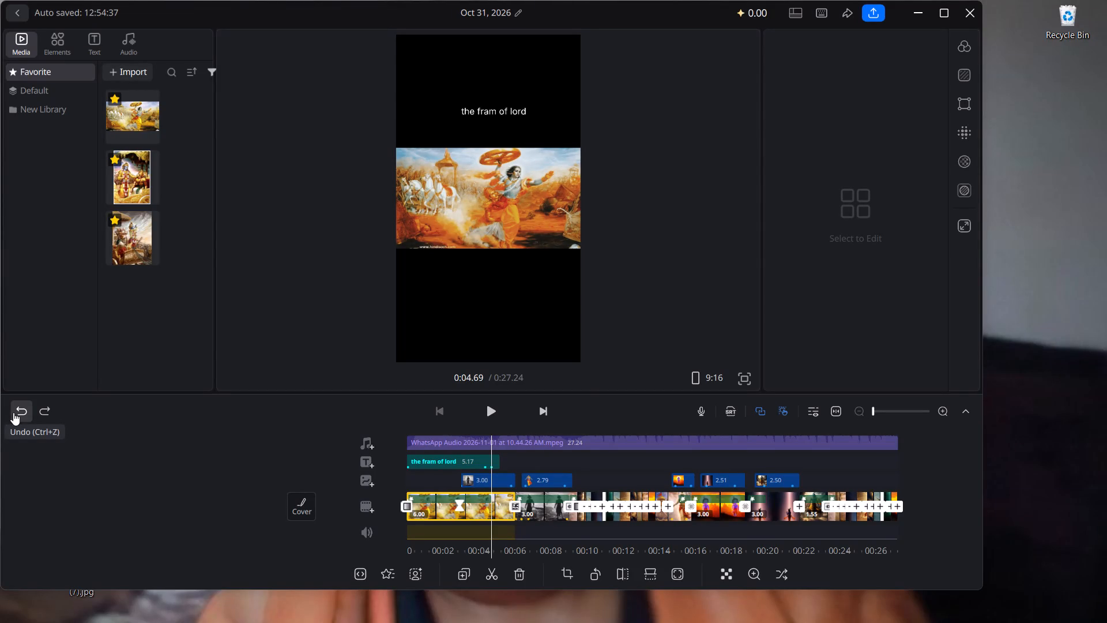
{"action": "left_click", "coordinate": [13, 412]}
{"action": "right_click", "coordinate": [13, 412]}
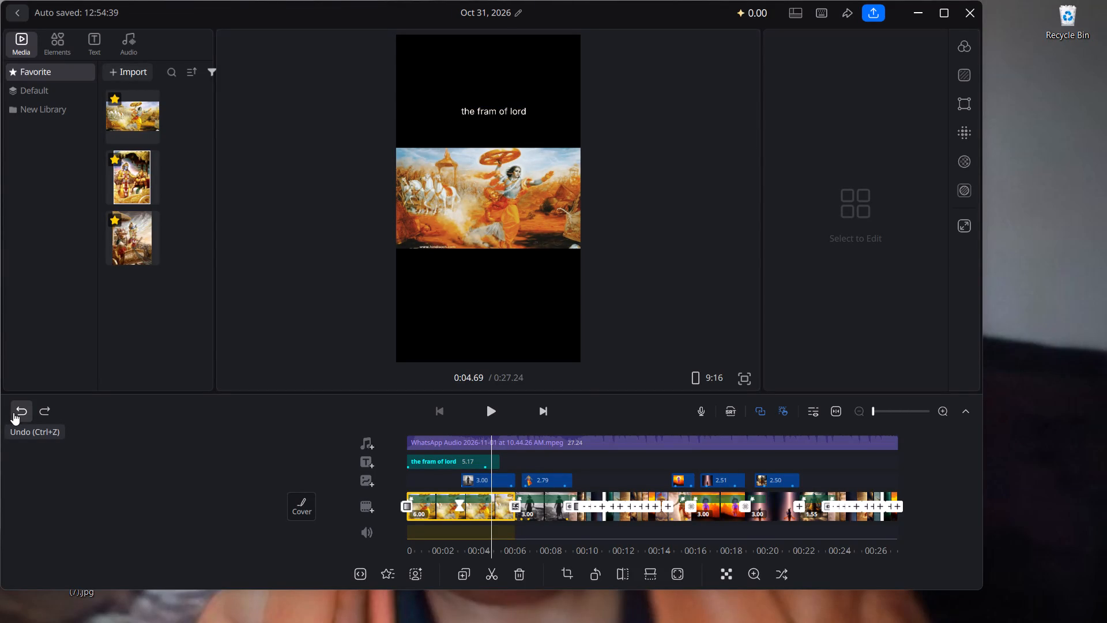
{"action": "left_click", "coordinate": [13, 412]}
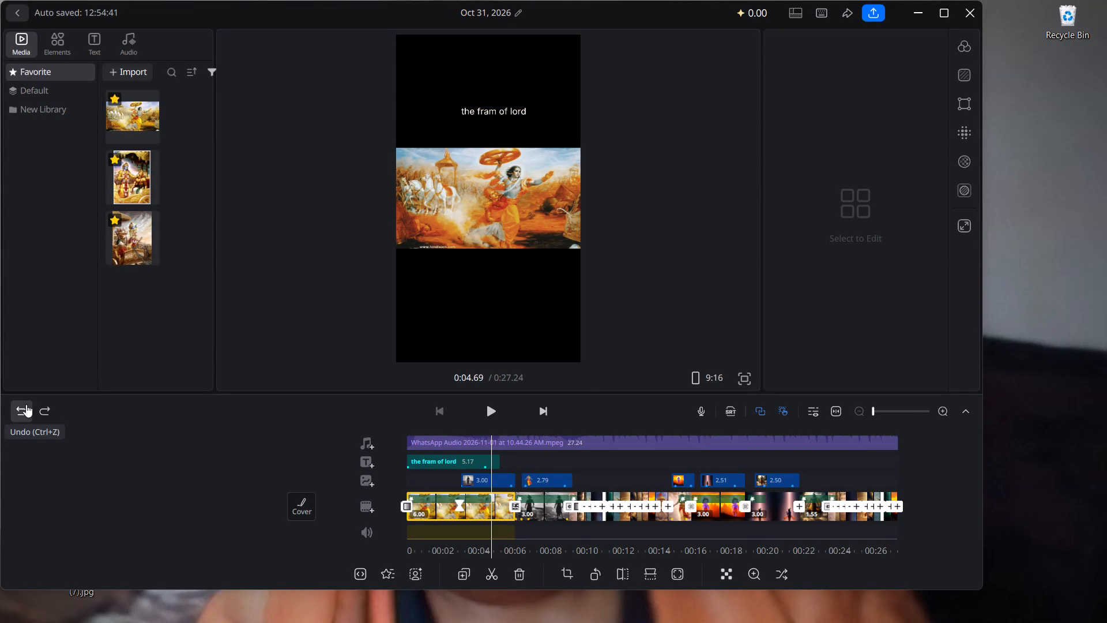
{"action": "left_click", "coordinate": [24, 406]}
{"action": "left_click", "coordinate": [24, 406]}
{"action": "left_click", "coordinate": [24, 406]}
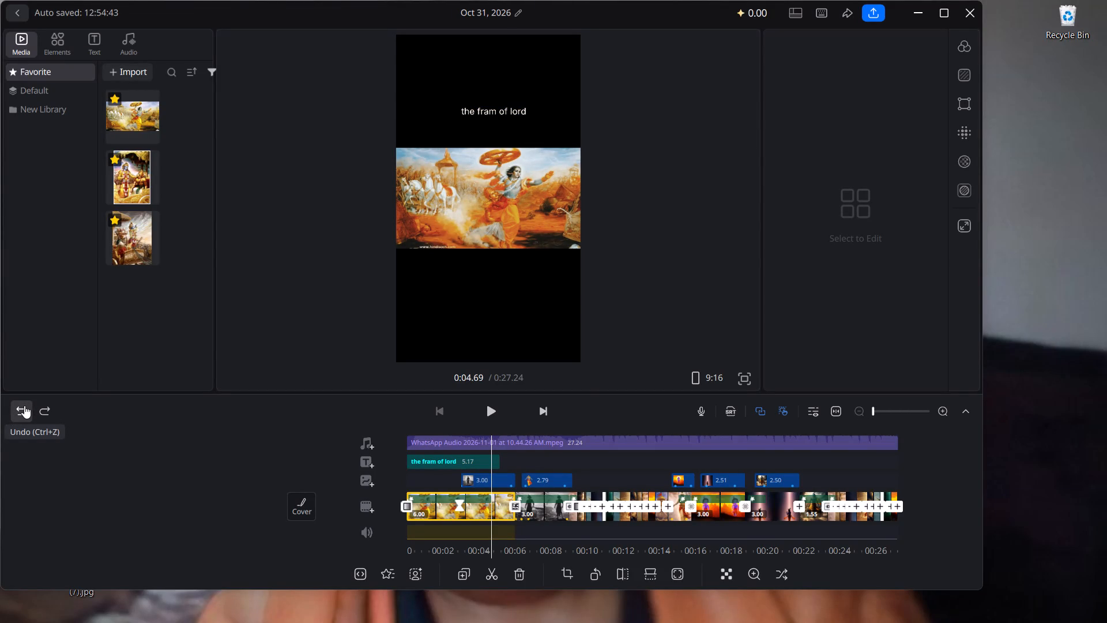
{"action": "left_click", "coordinate": [24, 406]}
{"action": "left_click", "coordinate": [24, 406]}
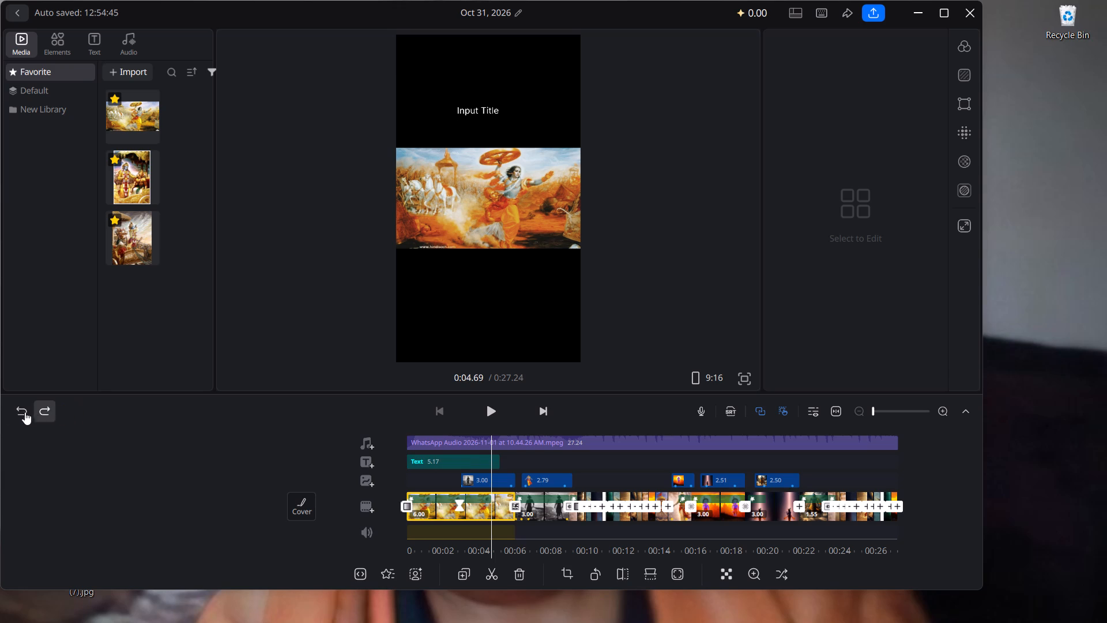
Undo the title's remaining position, duration and insertion edits until the title clip is gone from the timeline.
{"action": "left_click", "coordinate": [22, 412]}
{"action": "left_click", "coordinate": [22, 412]}
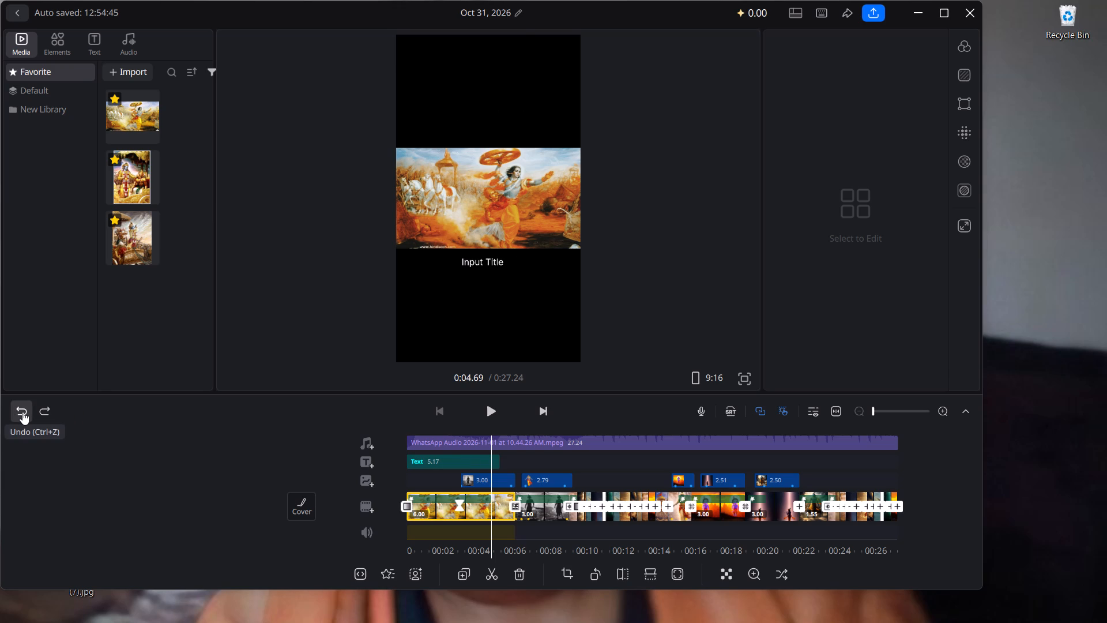
{"action": "left_click", "coordinate": [22, 412]}
{"action": "left_click", "coordinate": [22, 412]}
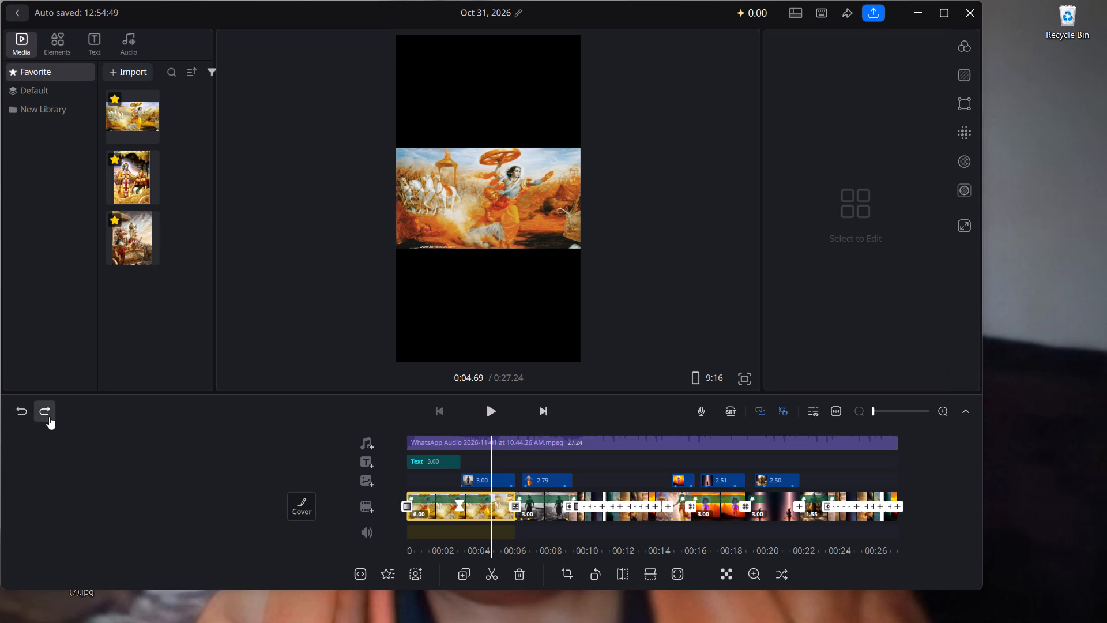
{"action": "left_click", "coordinate": [14, 418]}
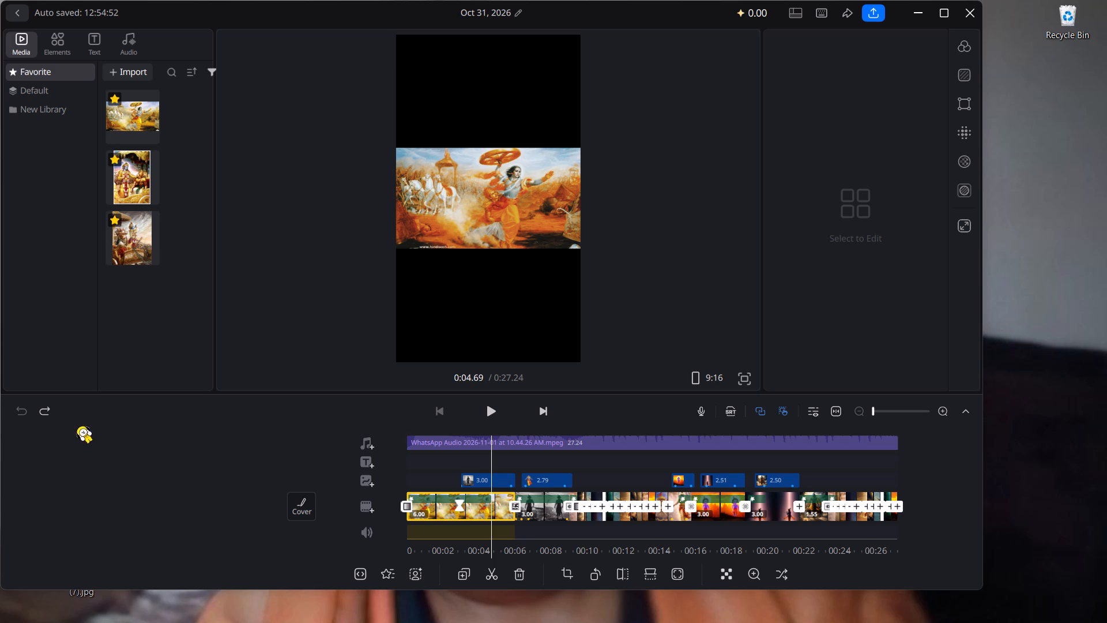
Export the full video, not audio only, with manual quality settings at 4K resolution and 50 fps.
{"action": "left_click", "coordinate": [878, 7]}
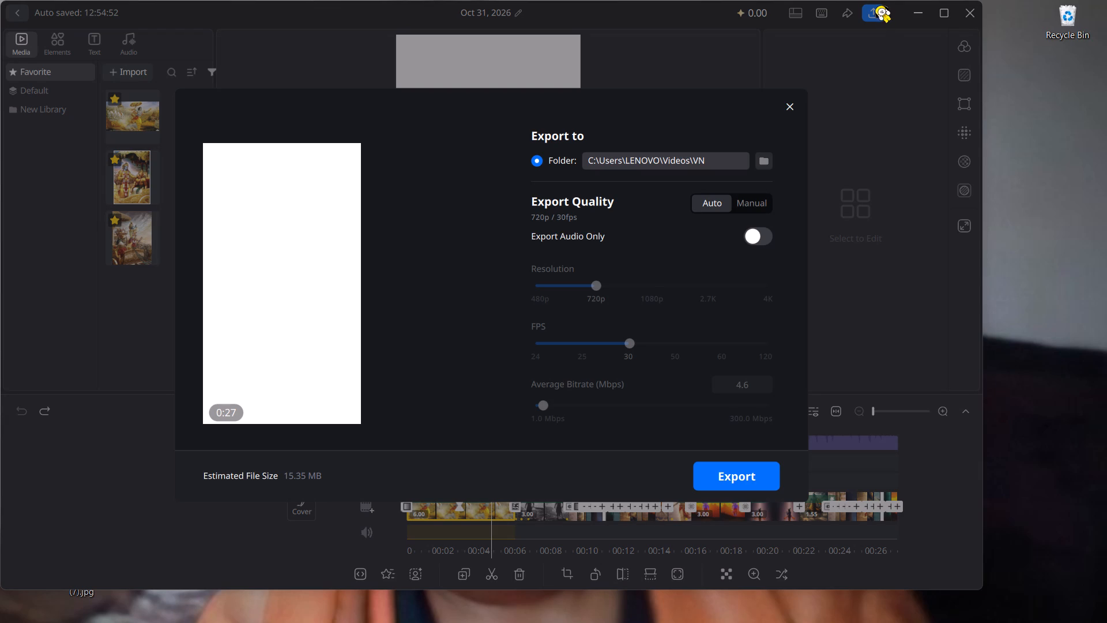
{"action": "left_click", "coordinate": [762, 232]}
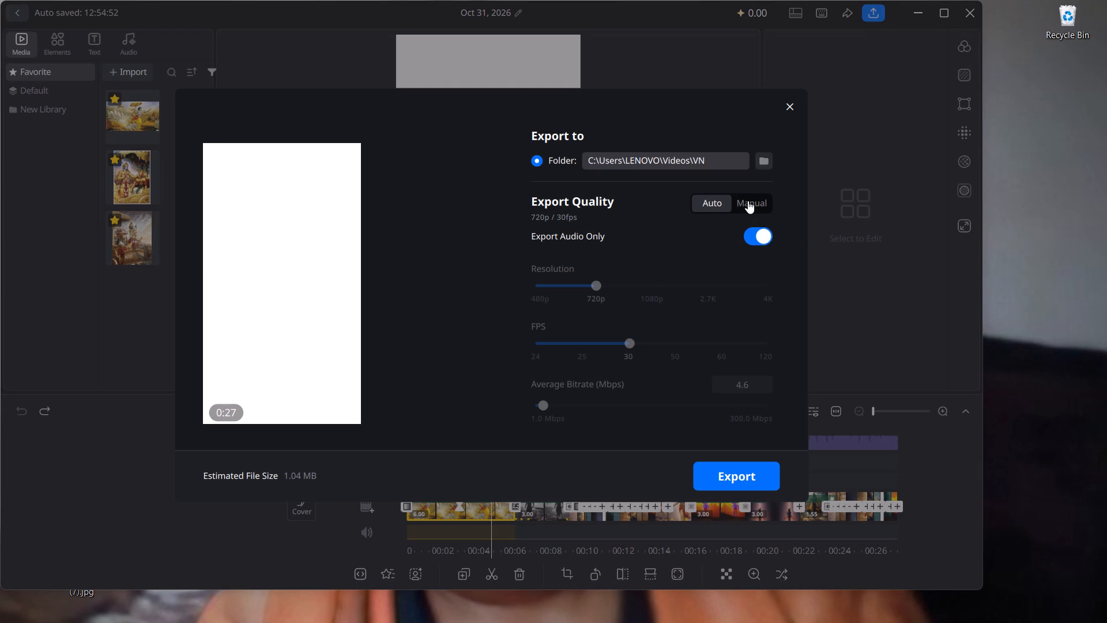
{"action": "left_click", "coordinate": [748, 201]}
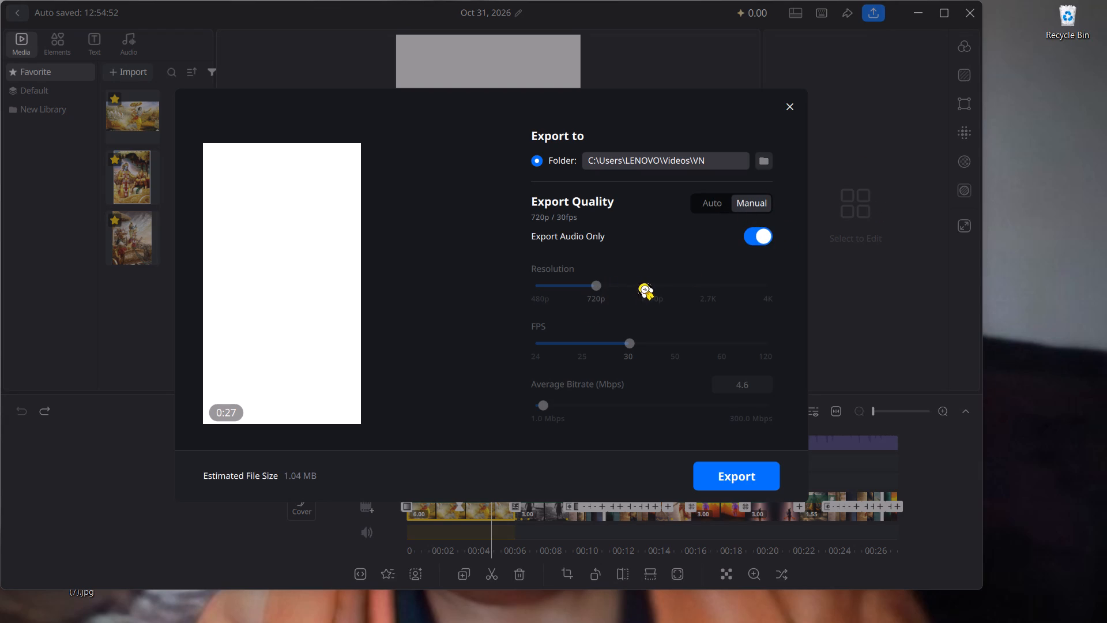
{"action": "left_click", "coordinate": [641, 284]}
{"action": "left_click", "coordinate": [762, 231]}
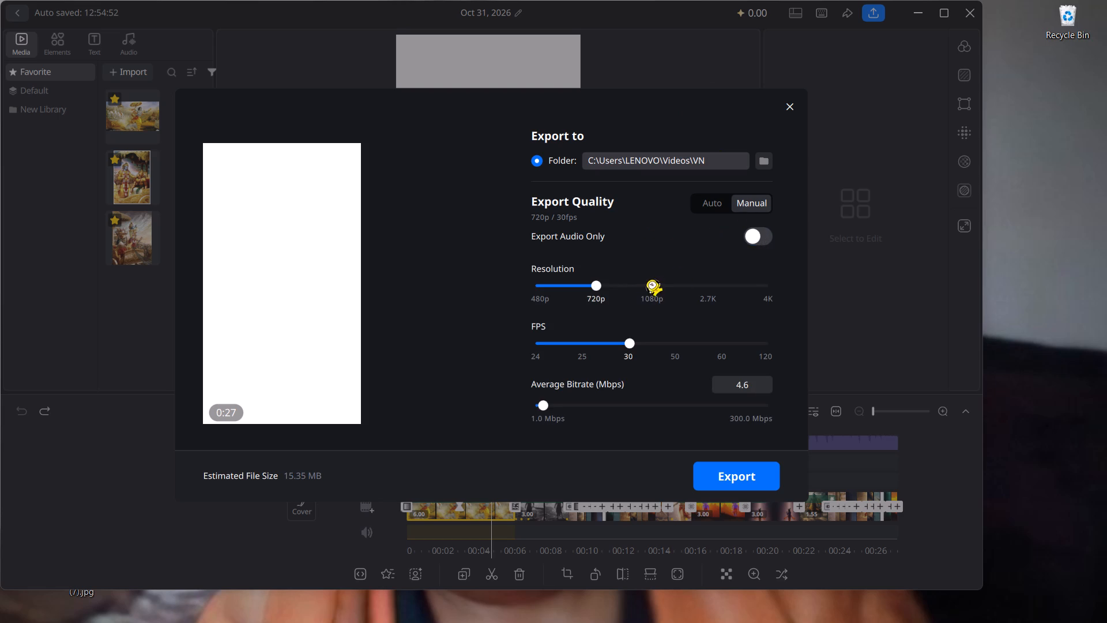
{"action": "left_click", "coordinate": [650, 281]}
{"action": "left_click", "coordinate": [769, 277]}
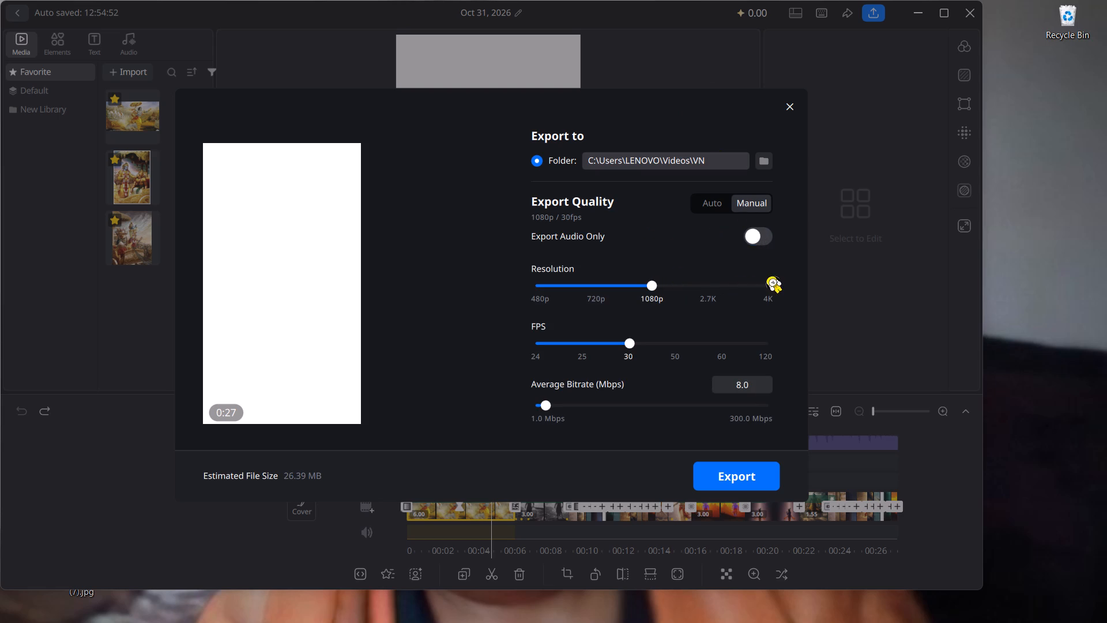
{"action": "left_click", "coordinate": [751, 281]}
{"action": "left_click", "coordinate": [776, 337]}
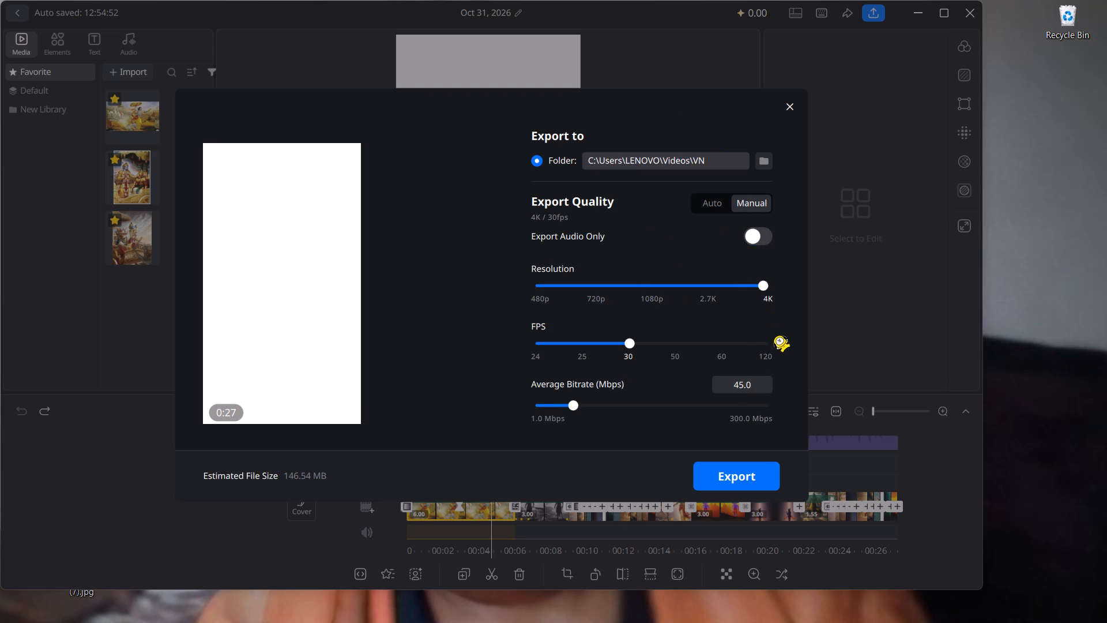
{"action": "left_click", "coordinate": [673, 337]}
{"action": "left_click", "coordinate": [720, 474]}
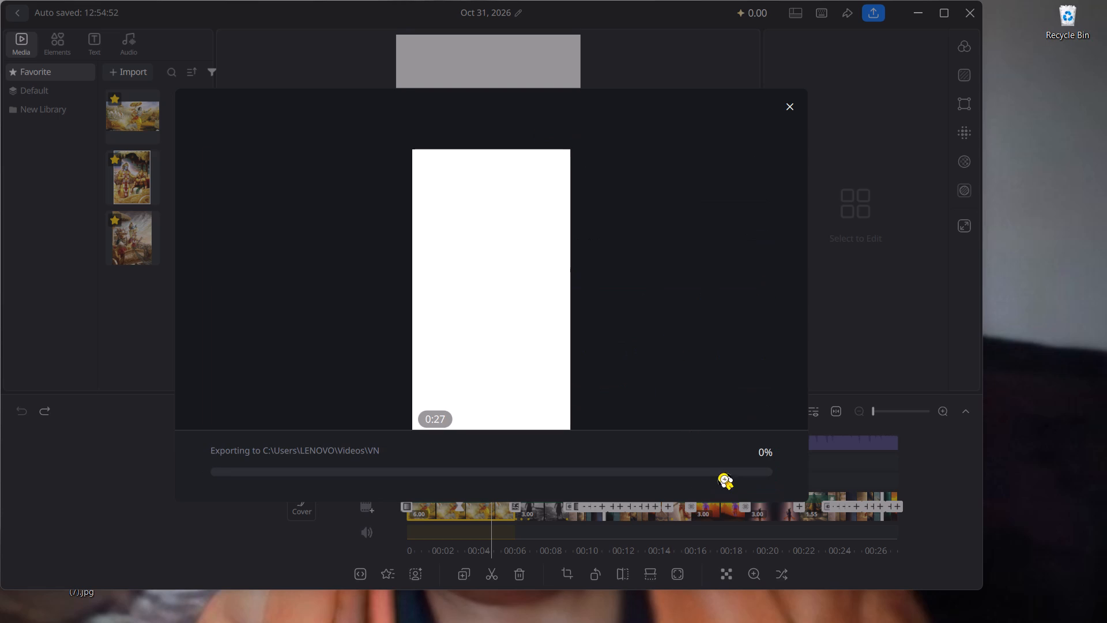
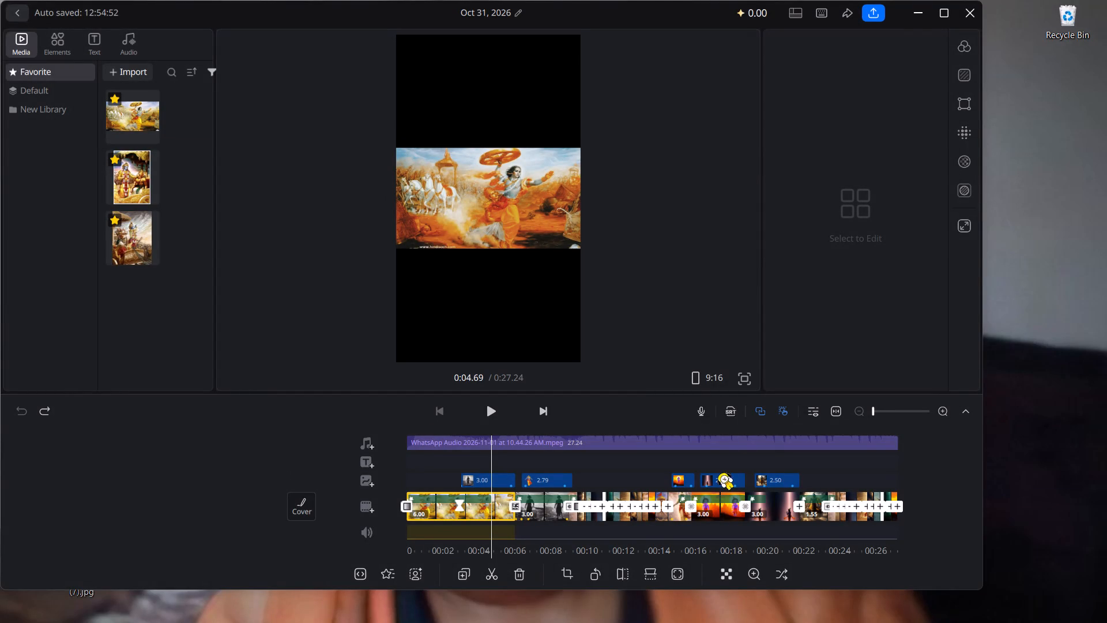
Close the VN video editor.
{"action": "left_click", "coordinate": [963, 19]}
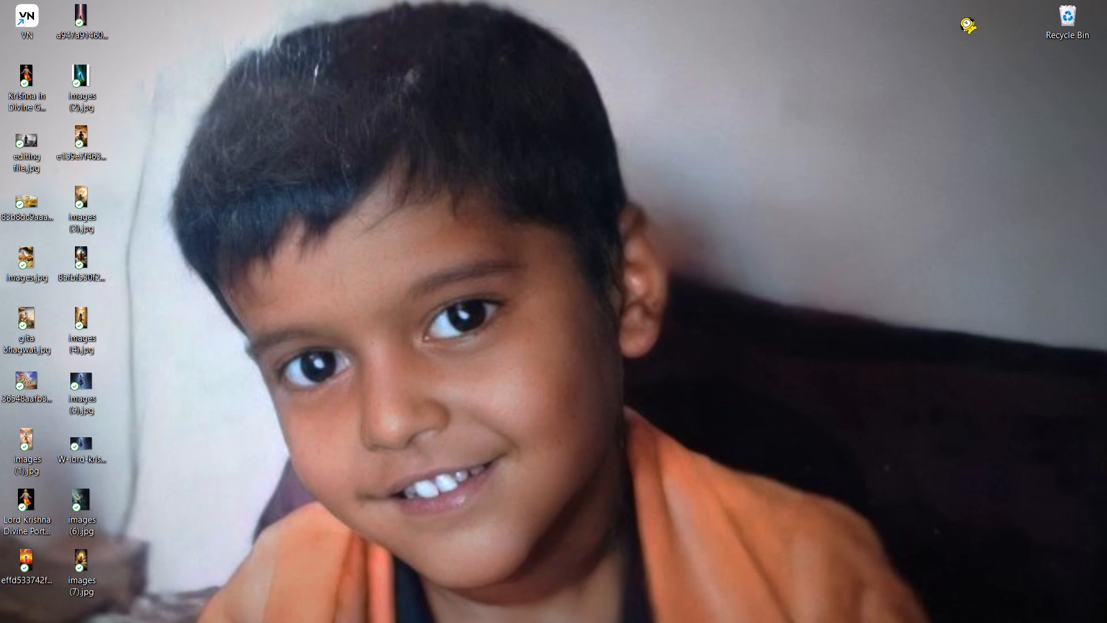
Switch to File Explorer and look through Desktop, Downloads, Videos, Documents, Gallery and the recent files in Home.
{"action": "left_click", "coordinate": [447, 617]}
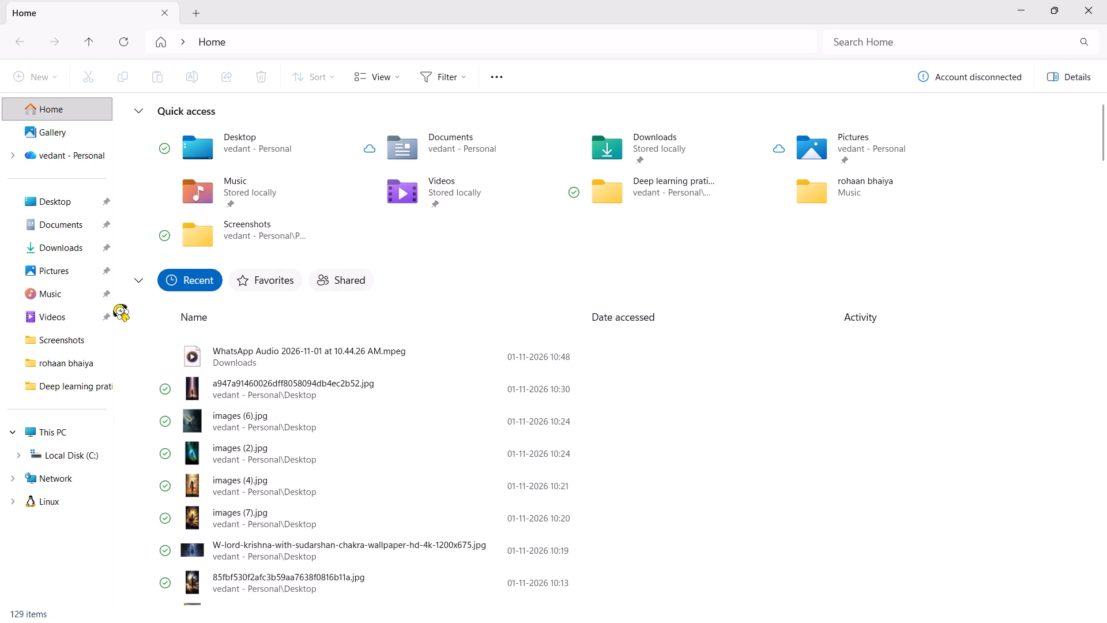
{"action": "left_click", "coordinate": [85, 208]}
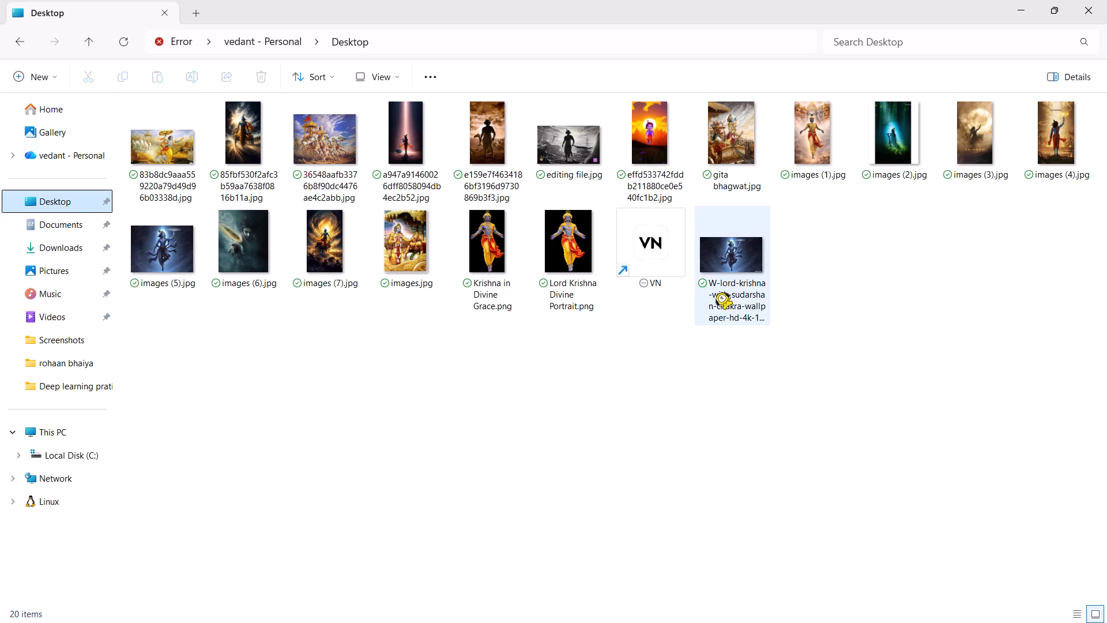
{"action": "left_click", "coordinate": [644, 267]}
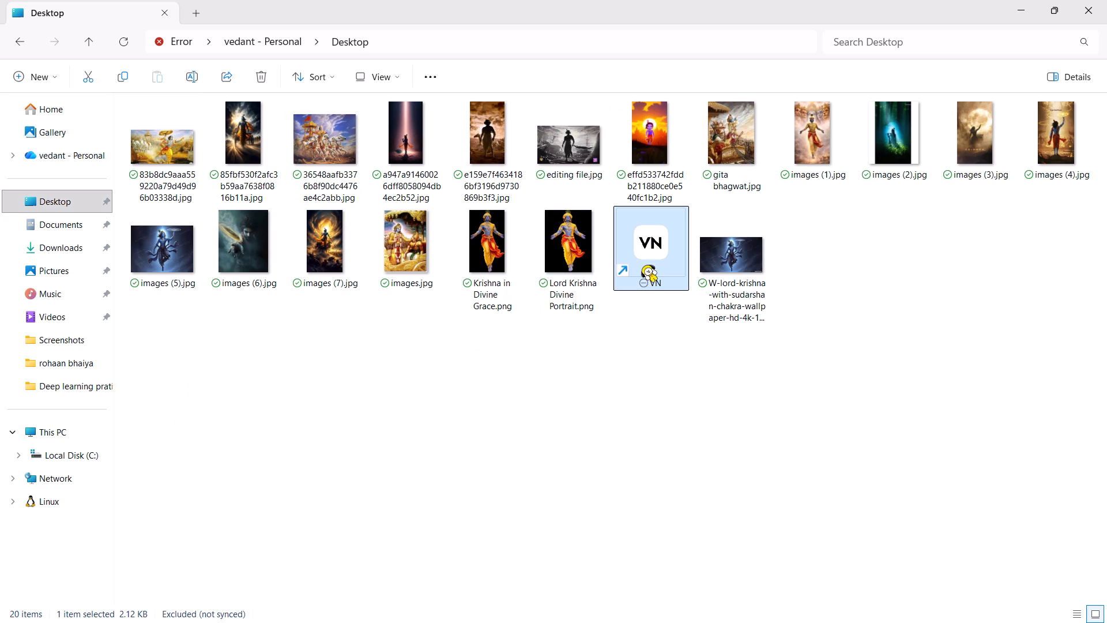
{"action": "left_click", "coordinate": [93, 253]}
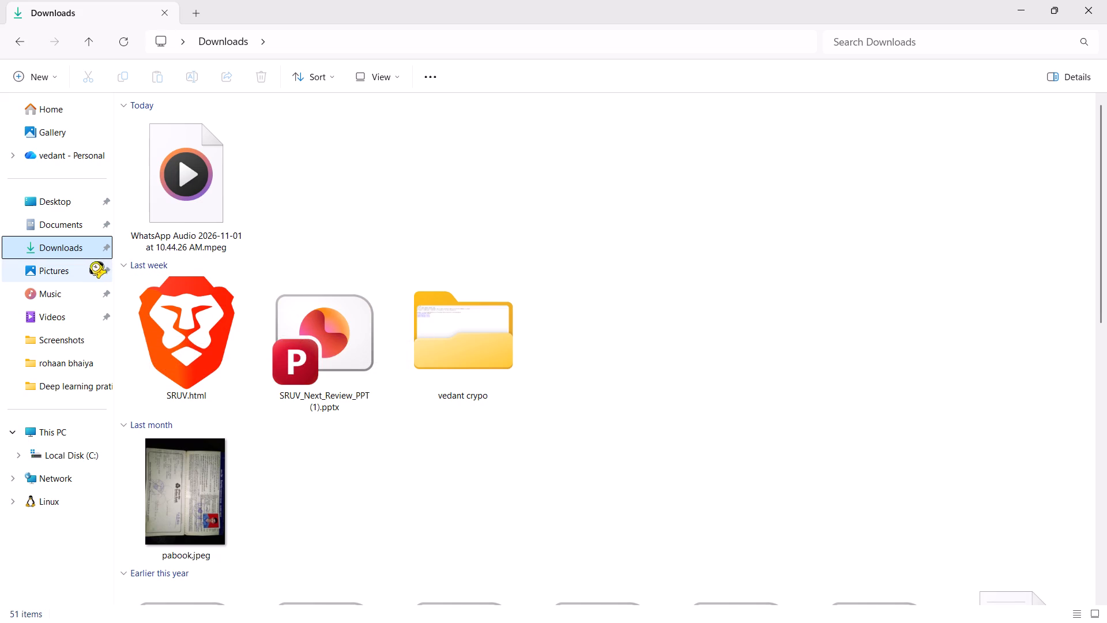
{"action": "left_click", "coordinate": [97, 316]}
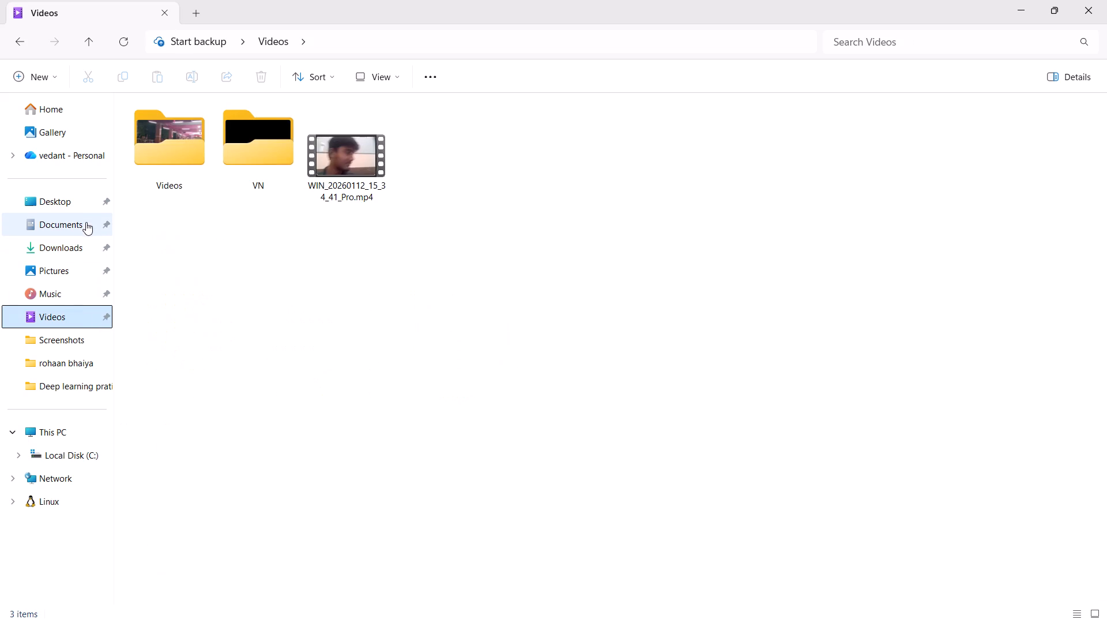
{"action": "left_click", "coordinate": [85, 213]}
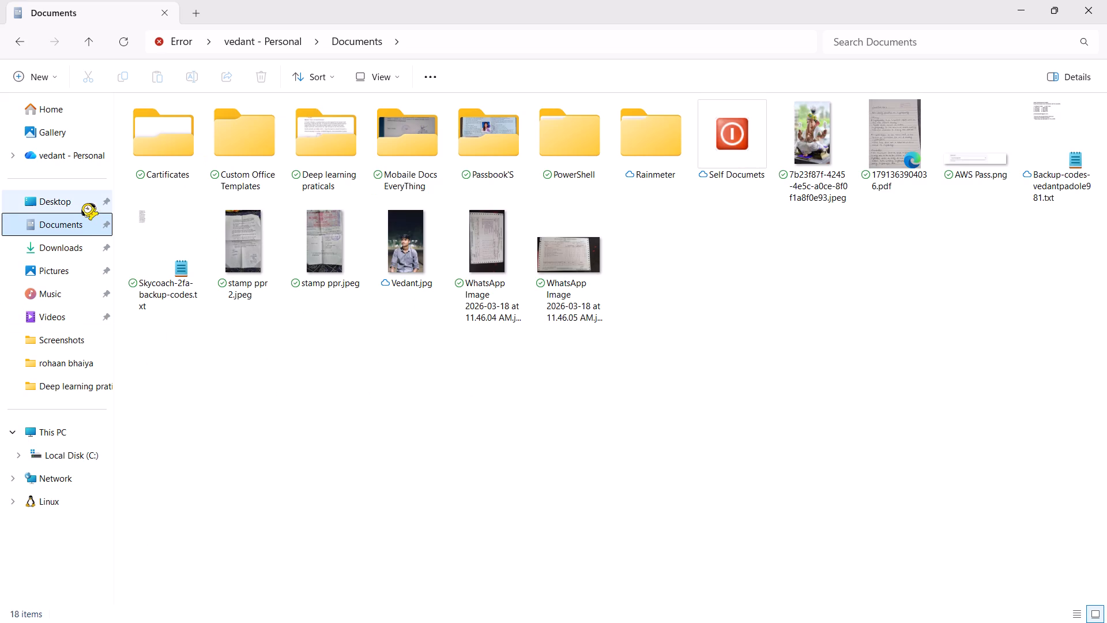
{"action": "left_click", "coordinate": [84, 205]}
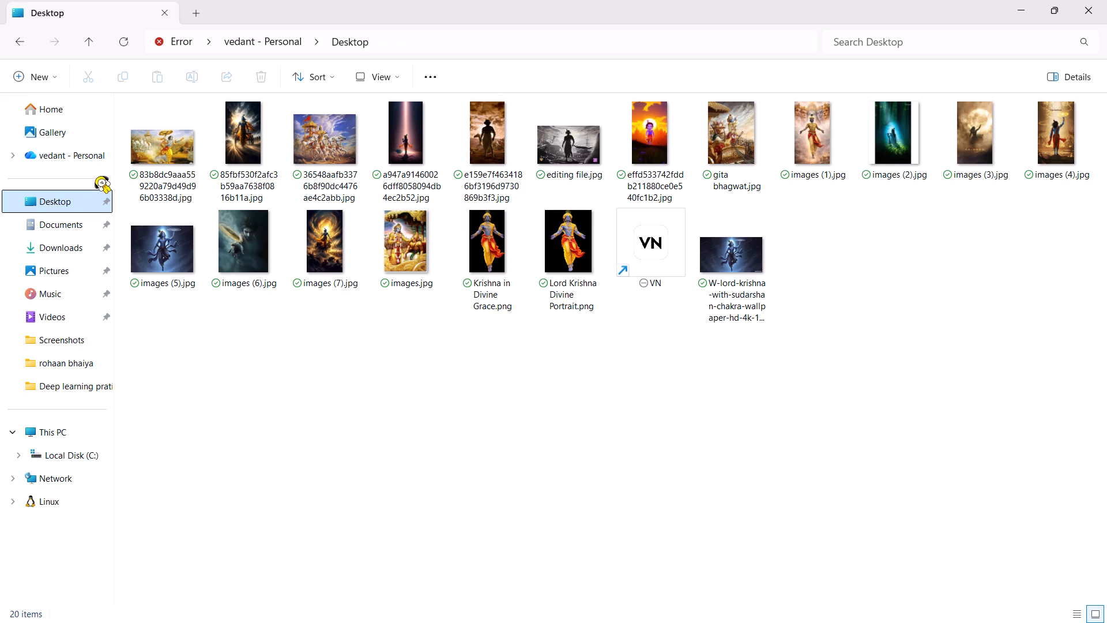
{"action": "left_click", "coordinate": [88, 139]}
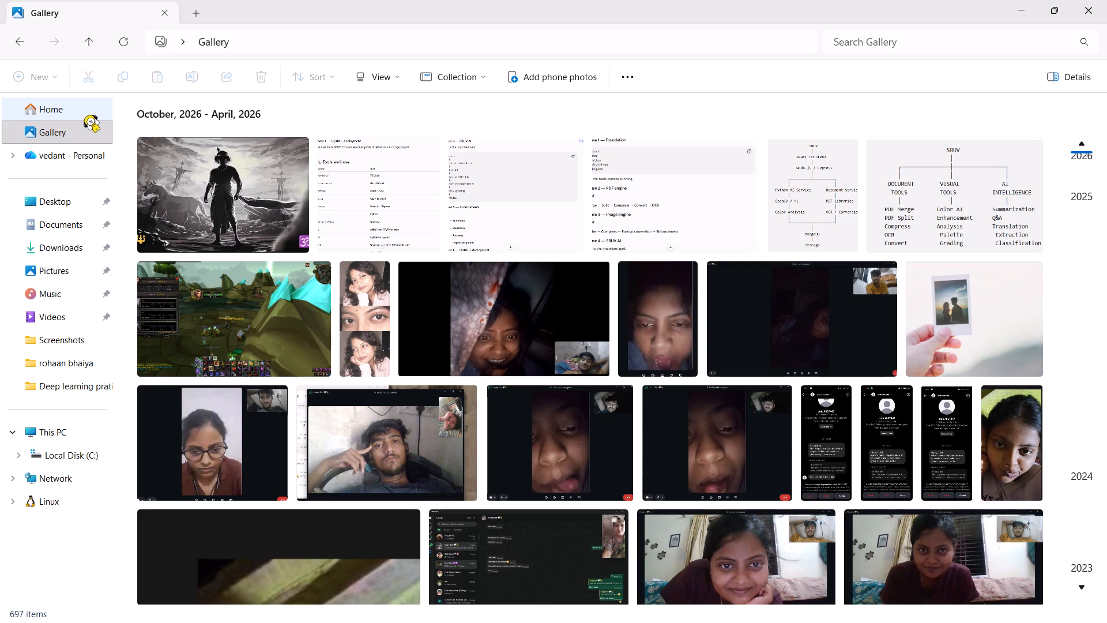
{"action": "left_click", "coordinate": [86, 117]}
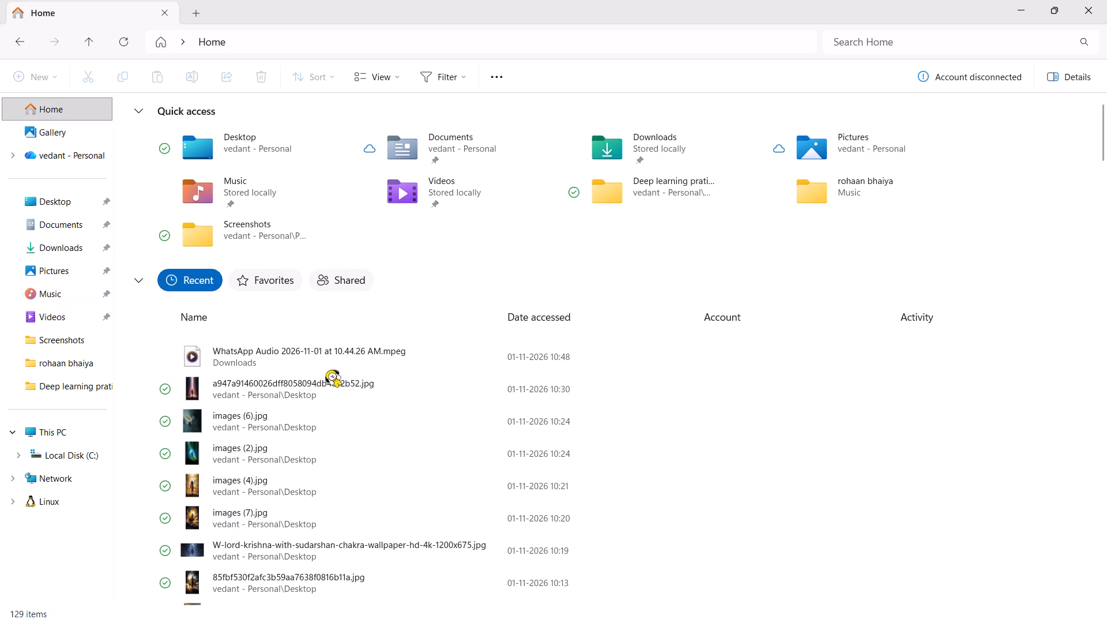
{"action": "scroll", "coordinate": [328, 371], "scroll_direction": "down", "scroll_amount": 1}
{"action": "scroll", "coordinate": [328, 371], "scroll_direction": "left", "scroll_amount": 1}
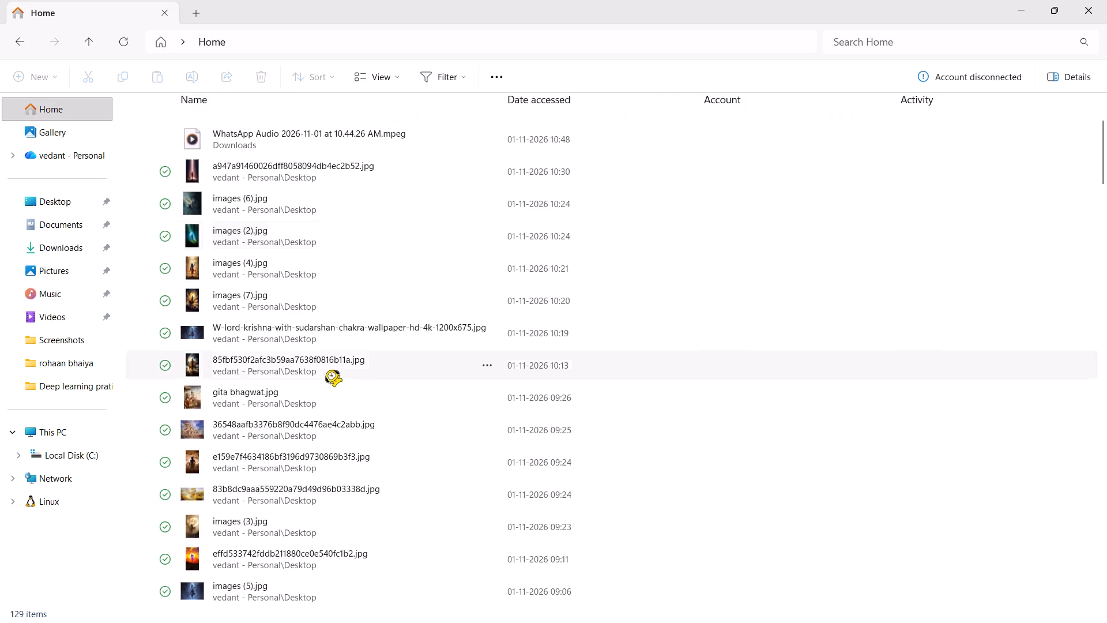
{"action": "scroll", "coordinate": [328, 371], "scroll_direction": "up", "scroll_amount": 7}
{"action": "left_click", "coordinate": [1080, 3]}
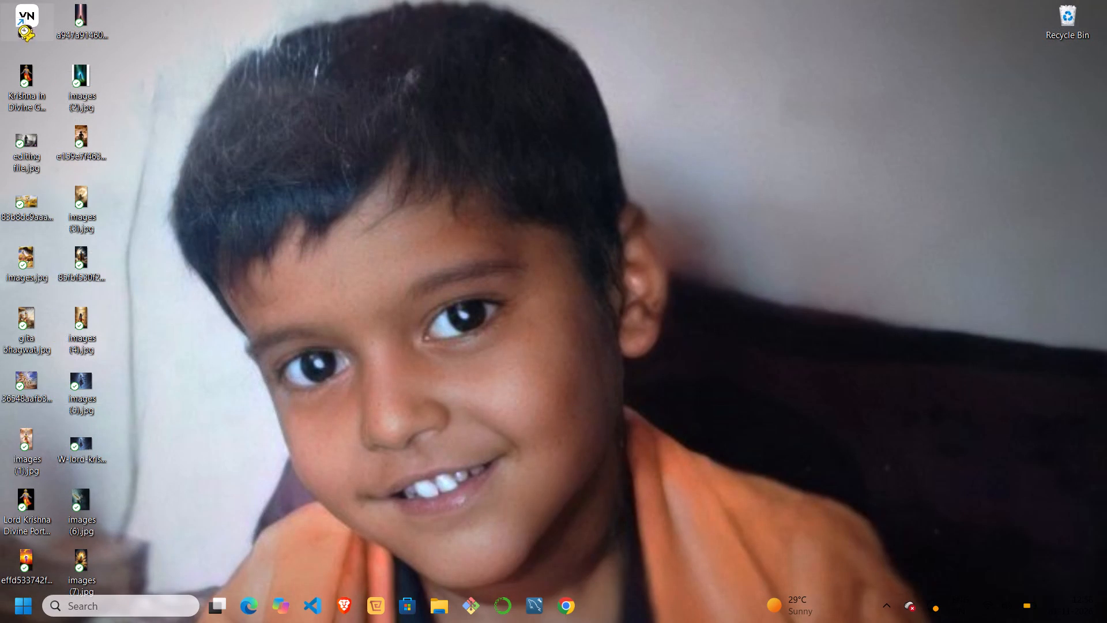
Relaunch VN from the desktop and reopen the 27-second "Oct 31, 2026" project with 30 clips.
{"action": "right_click", "coordinate": [21, 26]}
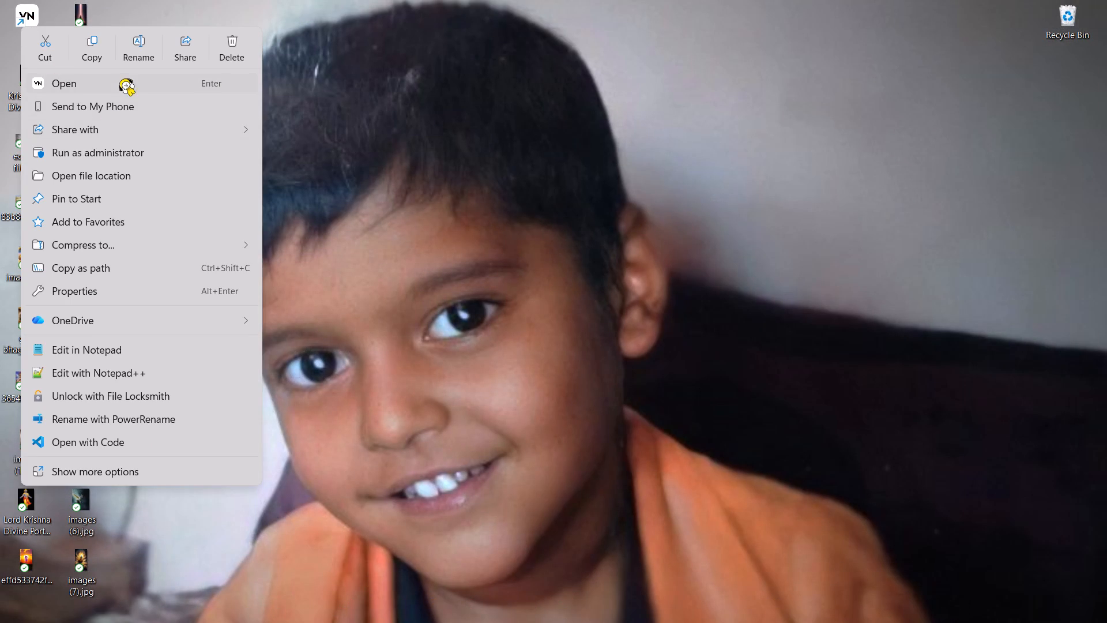
{"action": "left_click", "coordinate": [122, 80]}
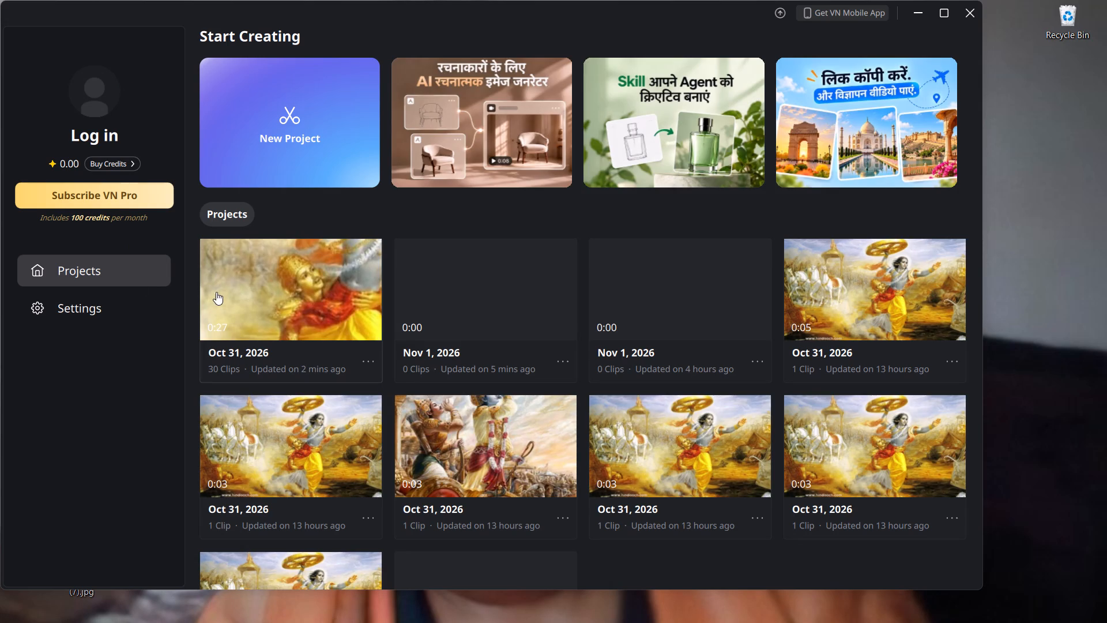
{"action": "left_click", "coordinate": [250, 291]}
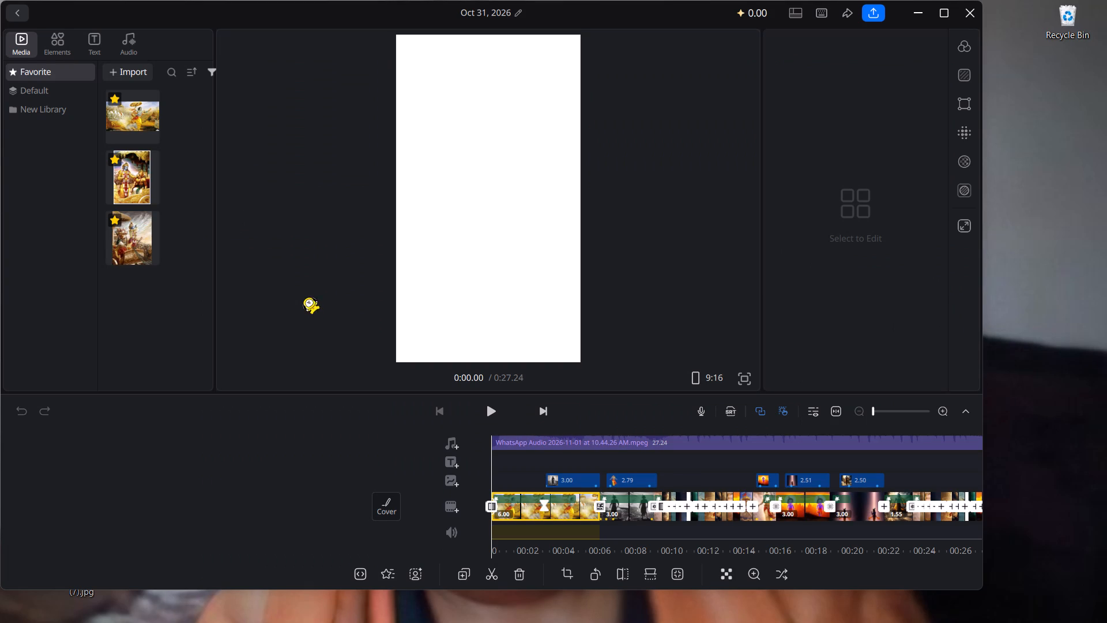
Start sharing the "Oct 31, 2026" project.
{"action": "left_click", "coordinate": [849, 12]}
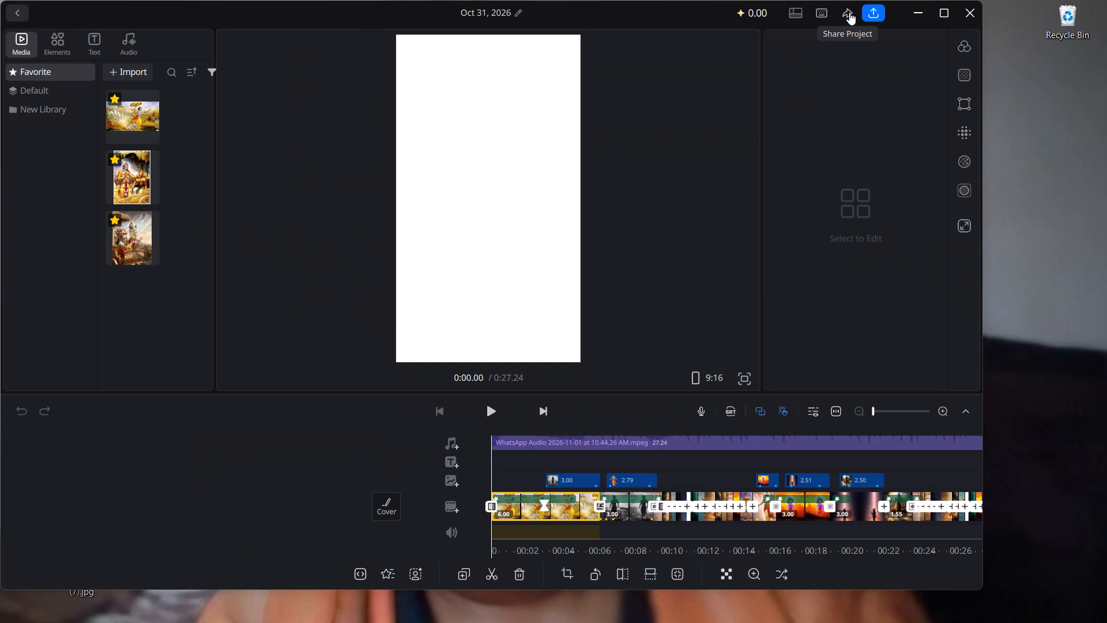
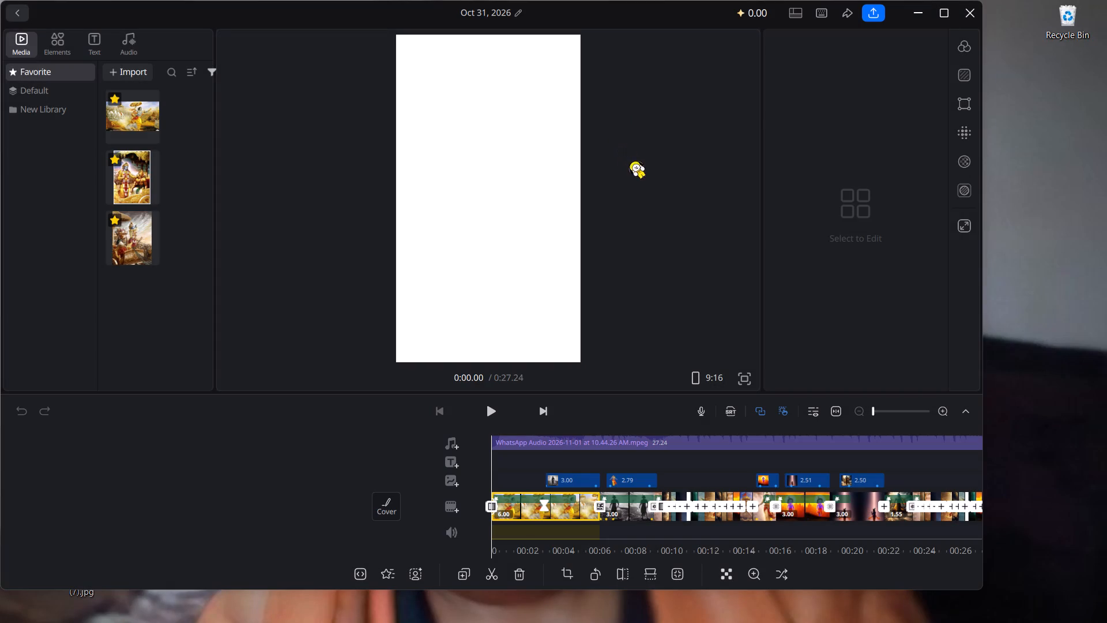
Export the project to the VN videos folder with manual quality settings of 4K resolution and 50 fps.
{"action": "left_click", "coordinate": [872, 9]}
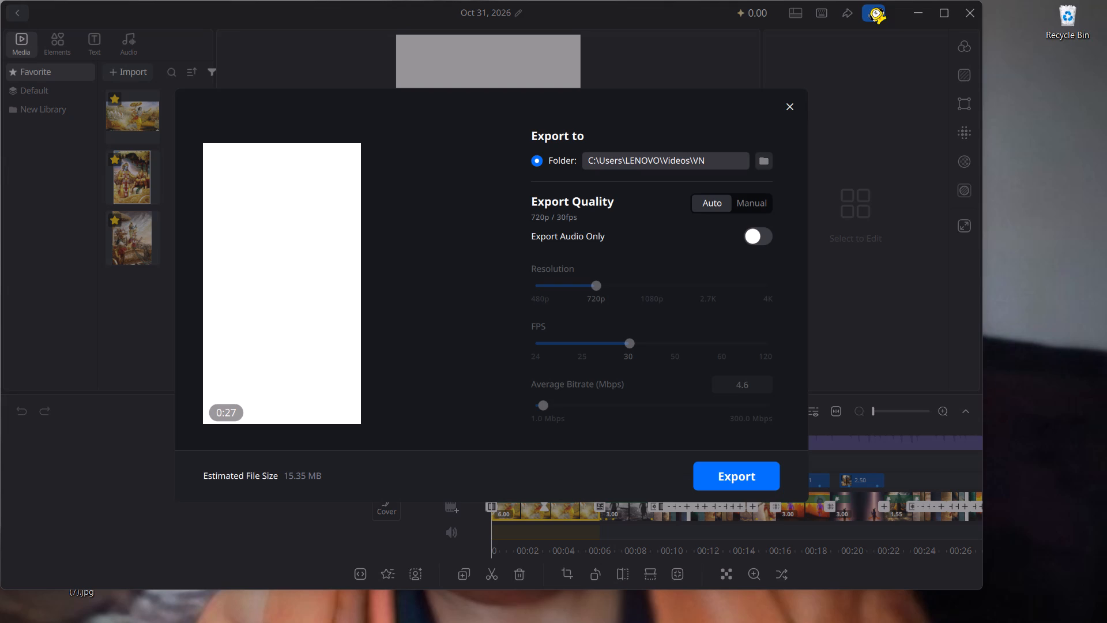
{"action": "left_click", "coordinate": [752, 197]}
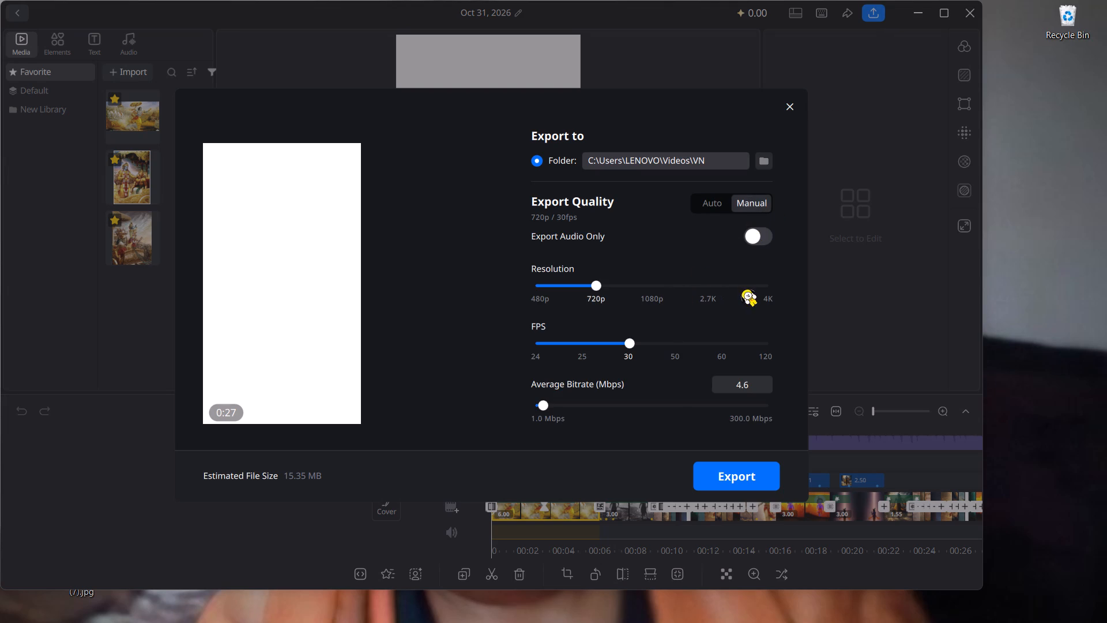
{"action": "left_click", "coordinate": [768, 287]}
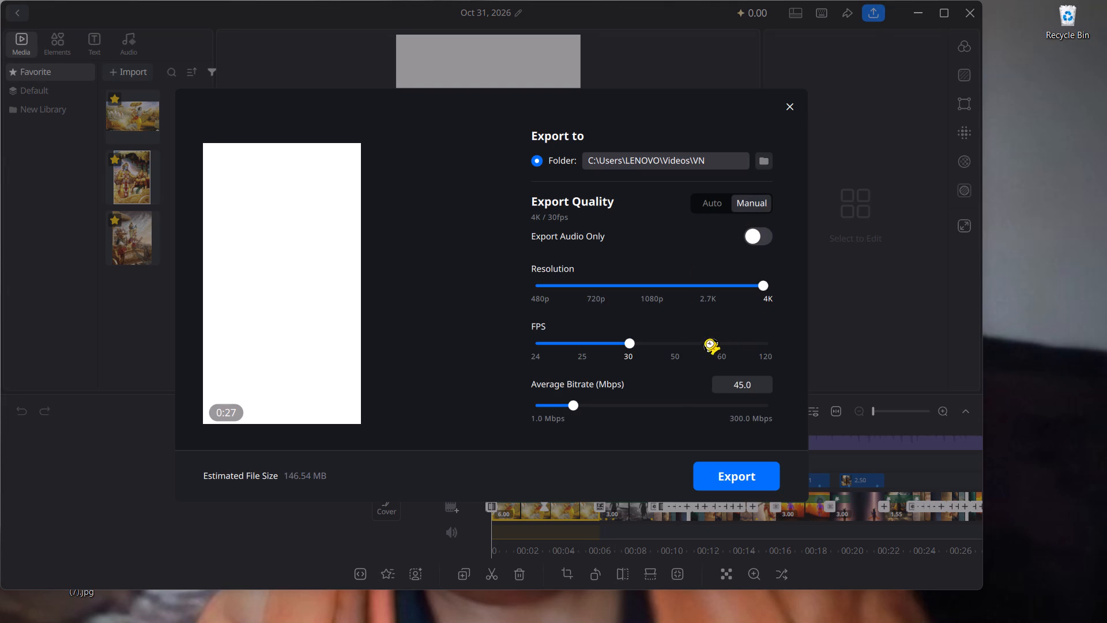
{"action": "left_click", "coordinate": [669, 341]}
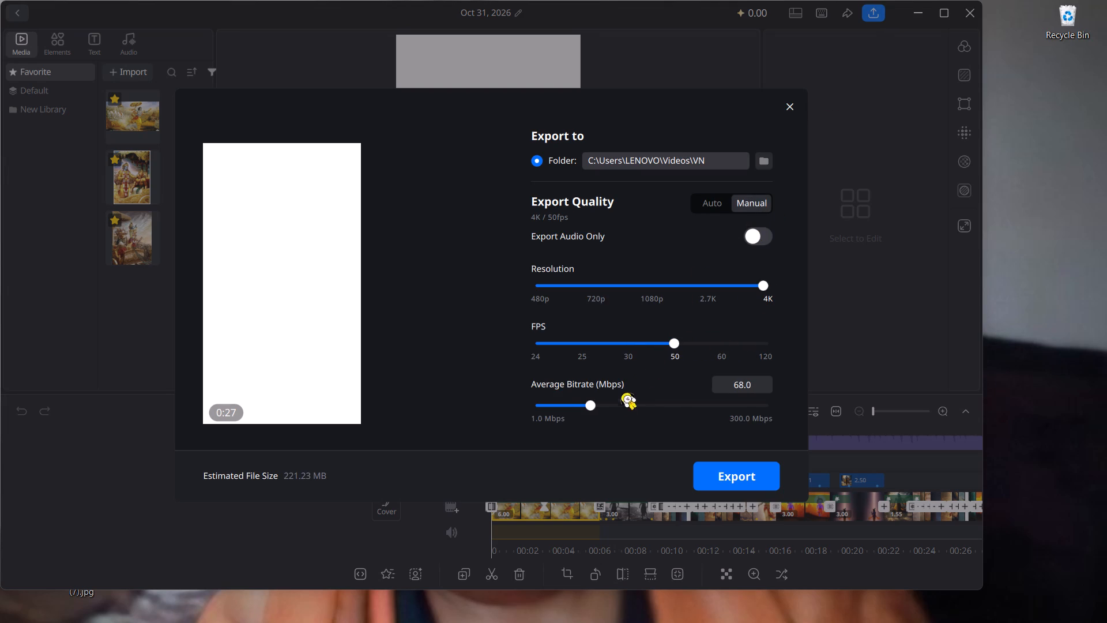
{"action": "left_click", "coordinate": [737, 473]}
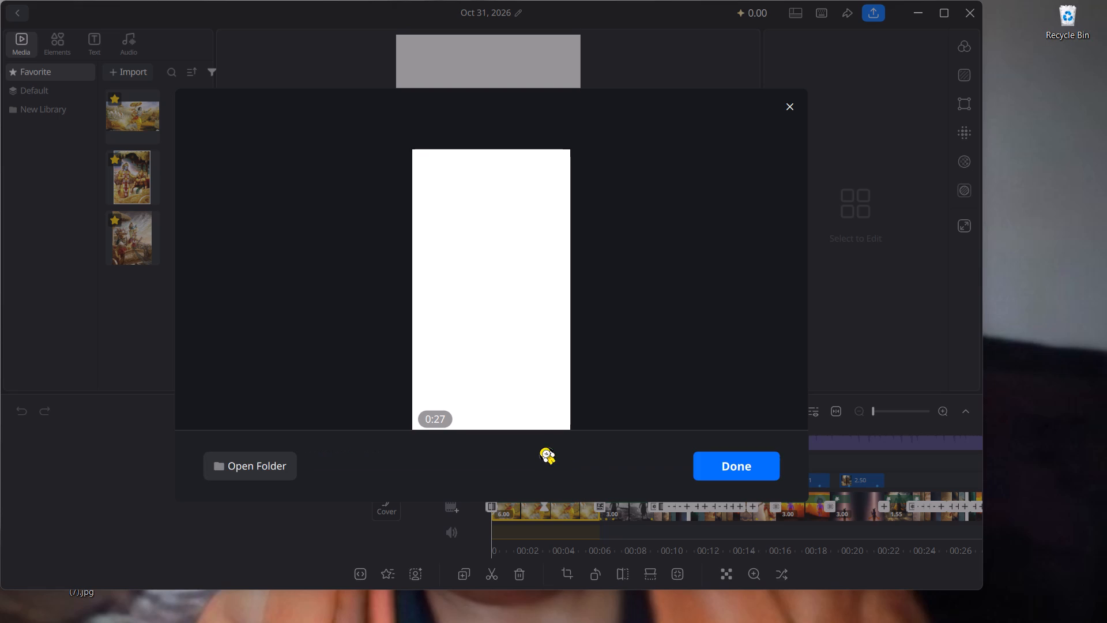
Finish the export of the "Oct 31, 2026" project and close the VN editor.
{"action": "left_click", "coordinate": [733, 461]}
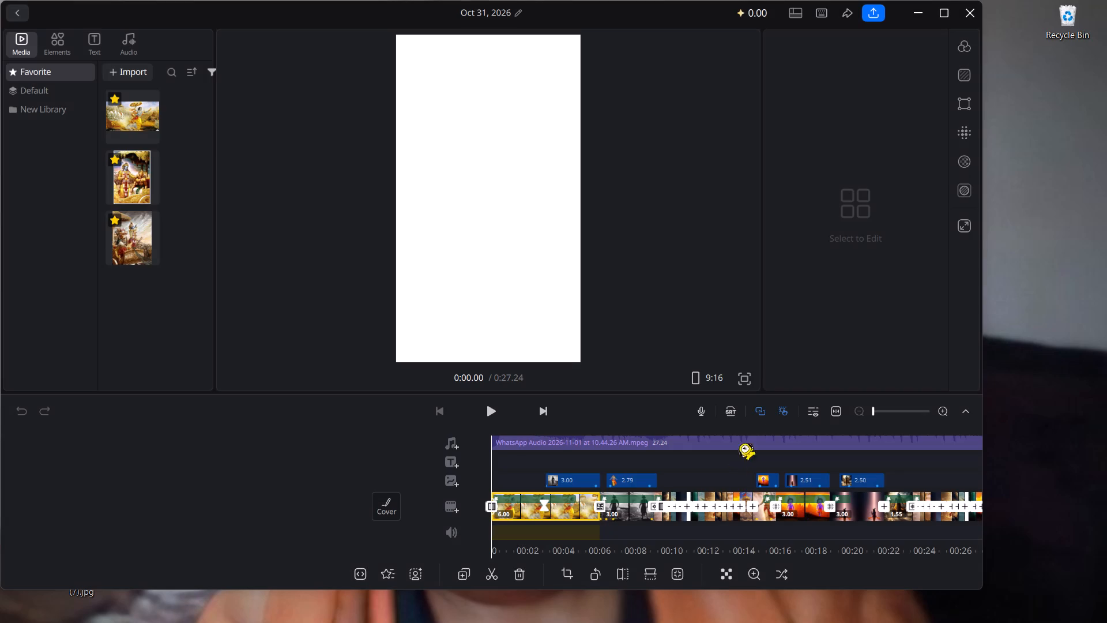
{"action": "left_click", "coordinate": [968, 7]}
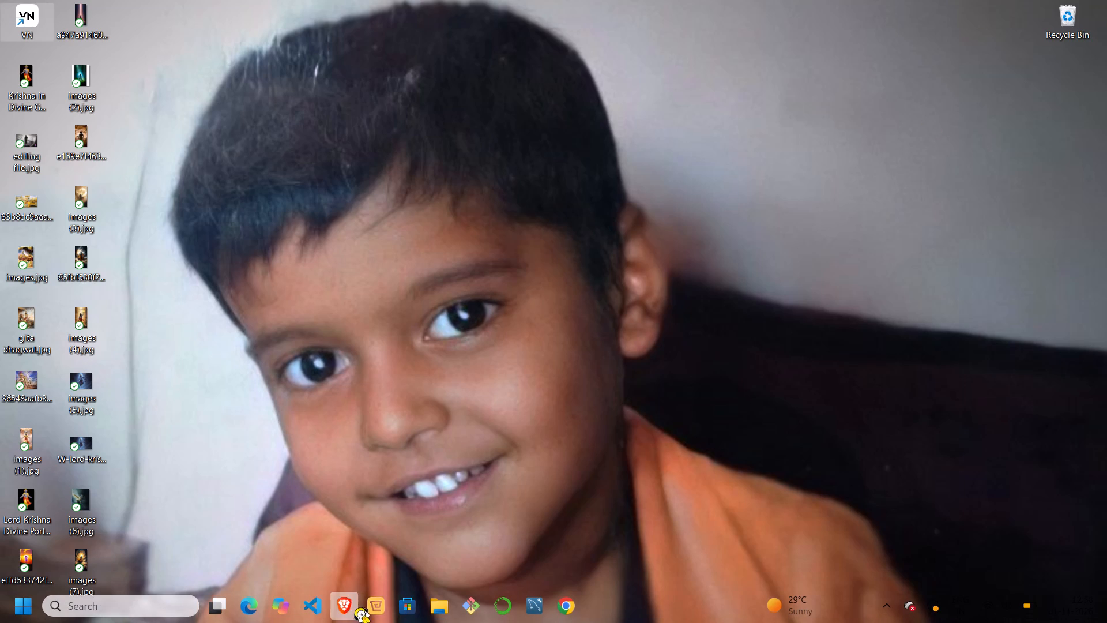
Switch to File Explorer and open the VN folder inside Videos.
{"action": "left_click", "coordinate": [433, 621]}
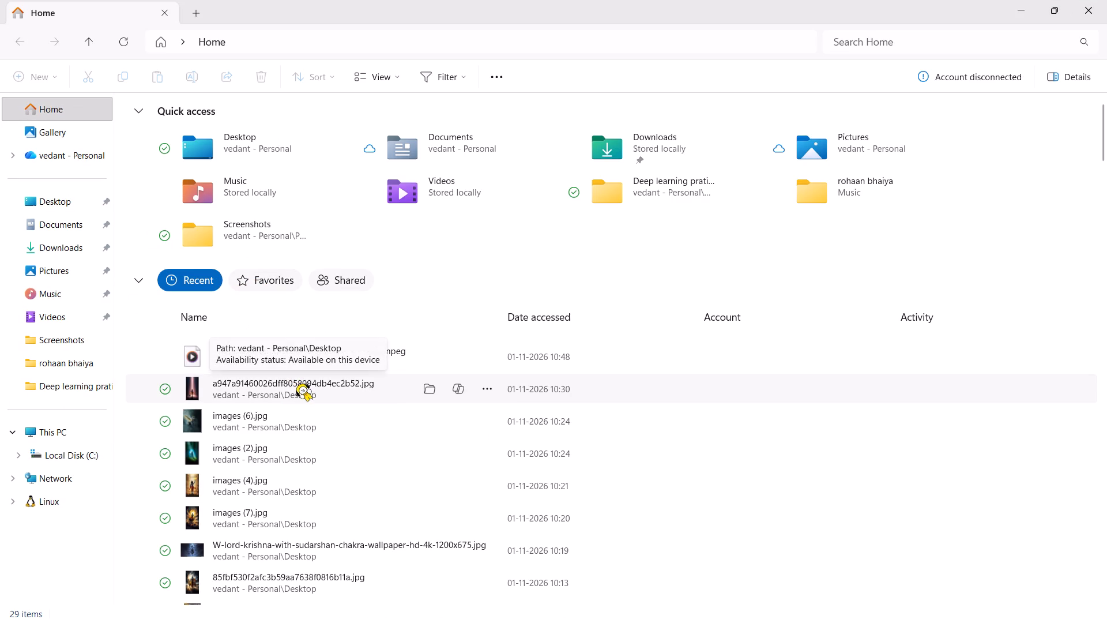
{"action": "left_click", "coordinate": [69, 318]}
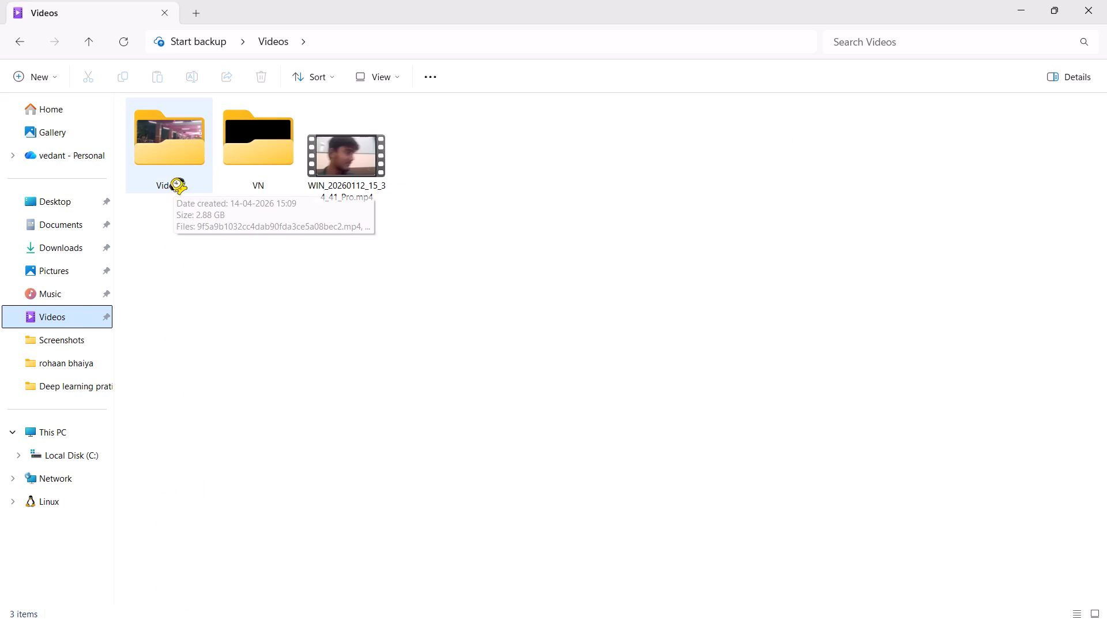
{"action": "left_click", "coordinate": [239, 168]}
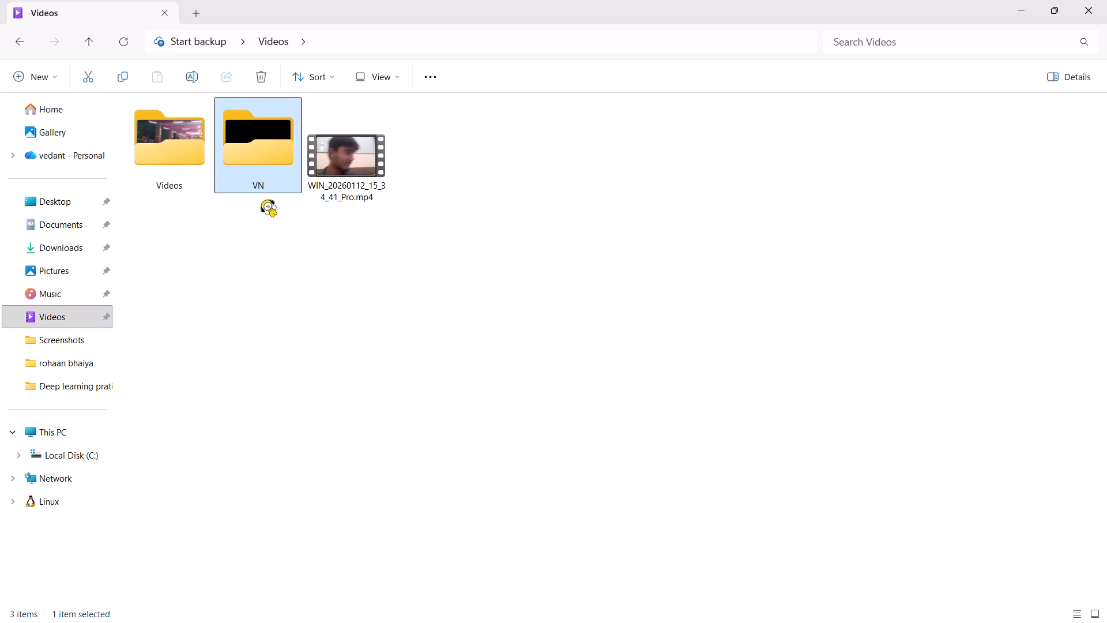
{"action": "right_click", "coordinate": [250, 181]}
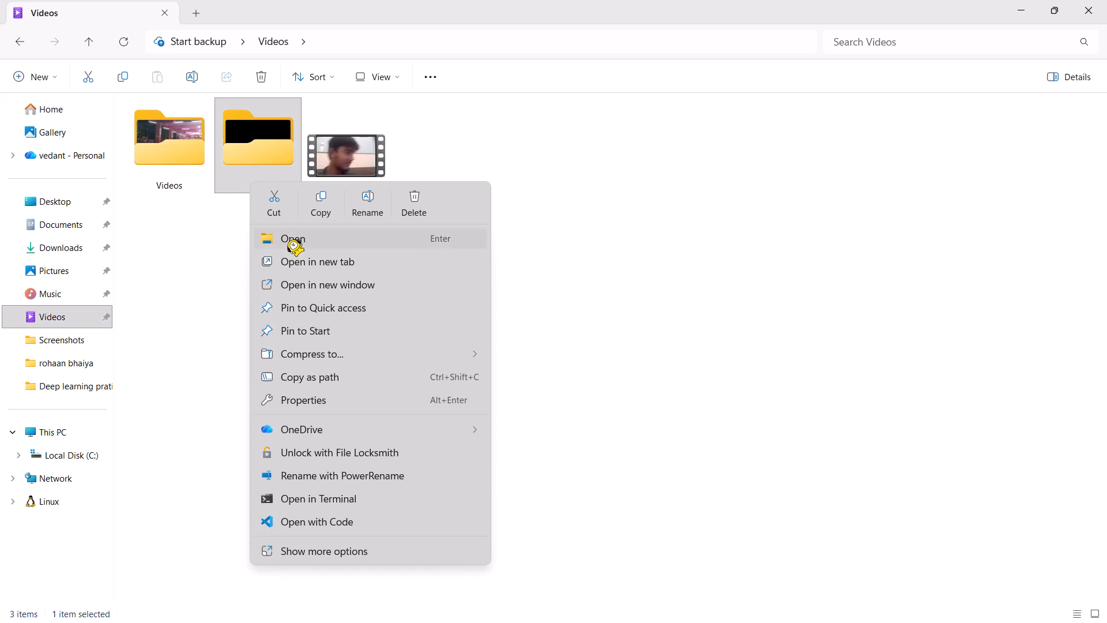
{"action": "left_click", "coordinate": [291, 241]}
Play the exported video 1793517925705572.mp4 in Media Player, pause it after the opening seconds, and close the player.
{"action": "left_click", "coordinate": [176, 137]}
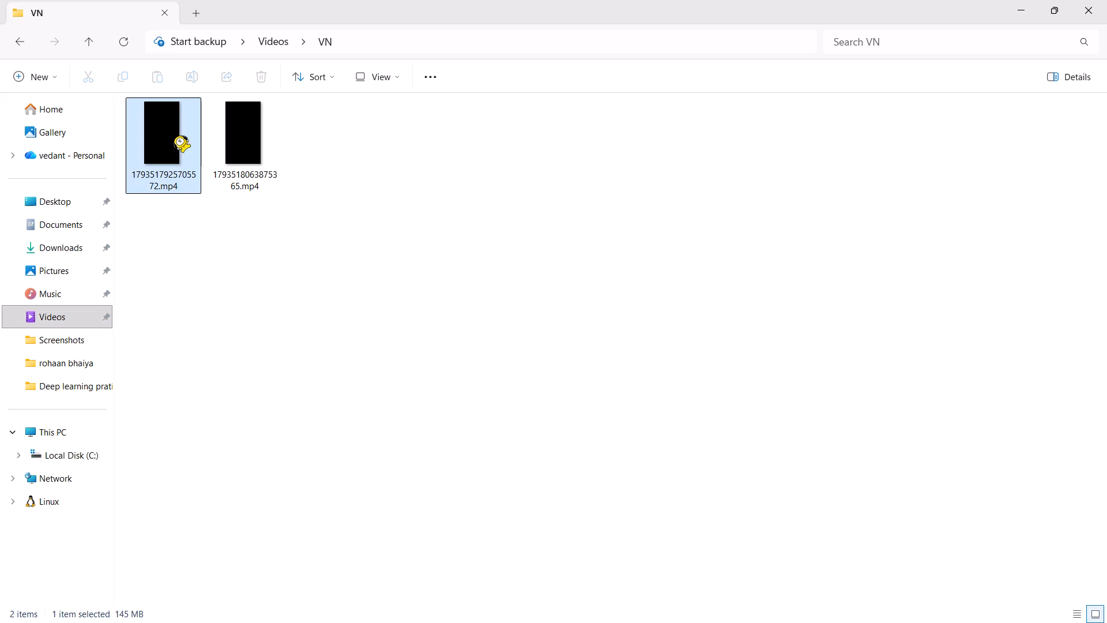
{"action": "right_click", "coordinate": [196, 157]}
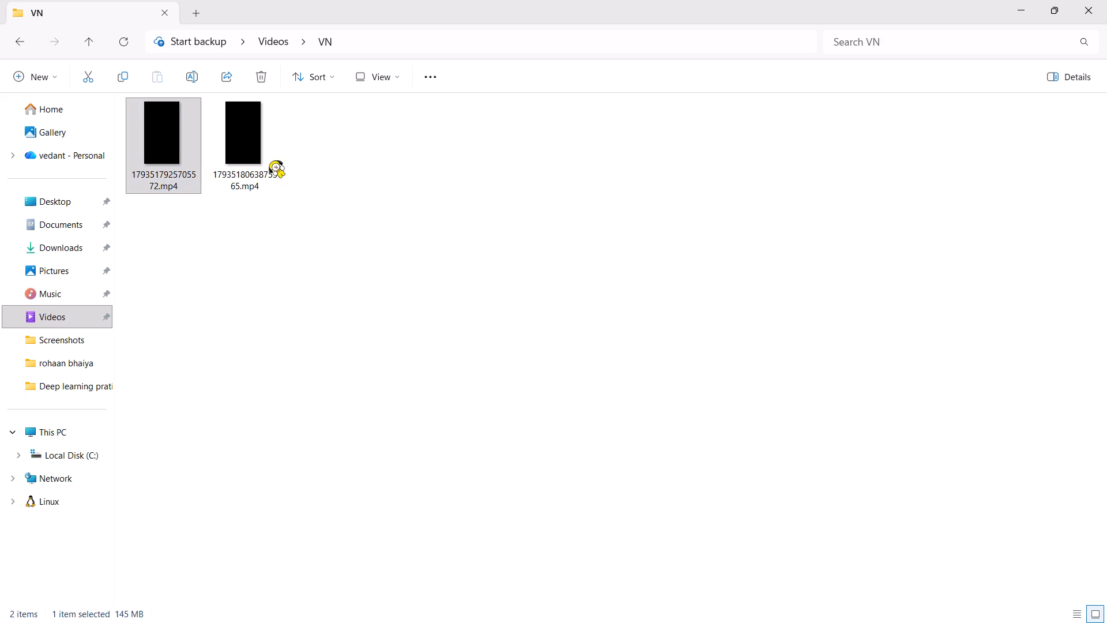
{"action": "left_click", "coordinate": [314, 198]}
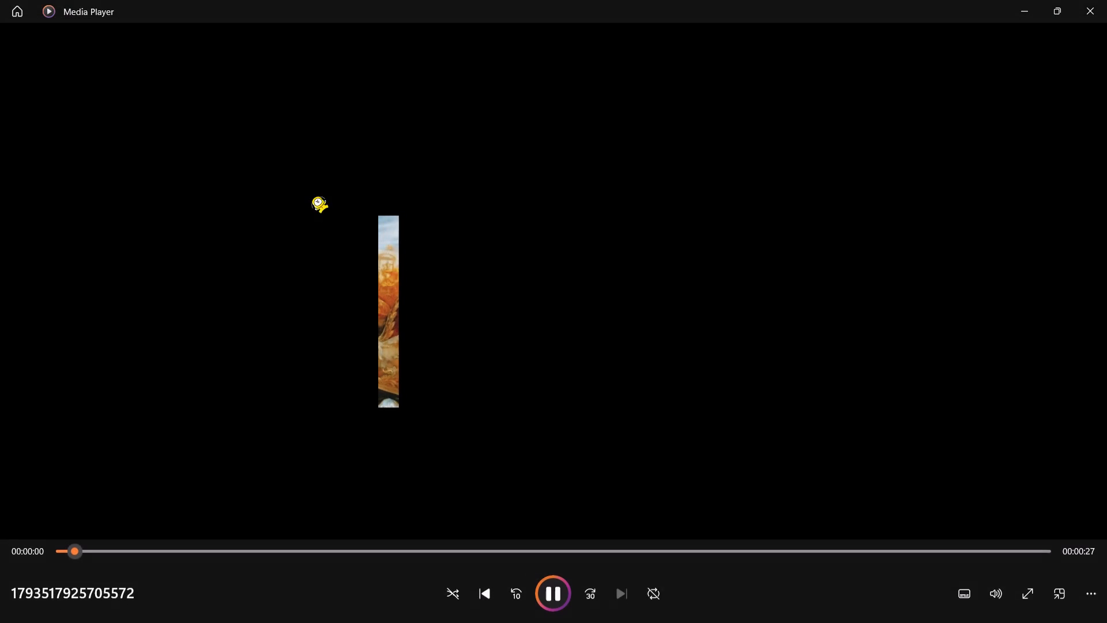
{"action": "left_click", "coordinate": [545, 595]}
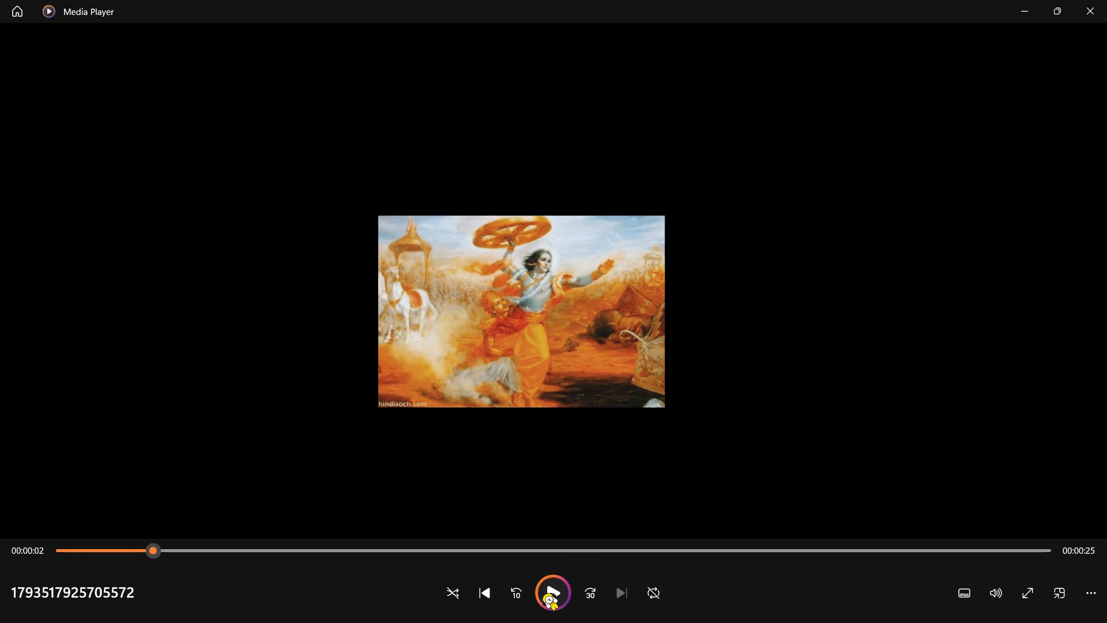
{"action": "left_click", "coordinate": [1106, 10]}
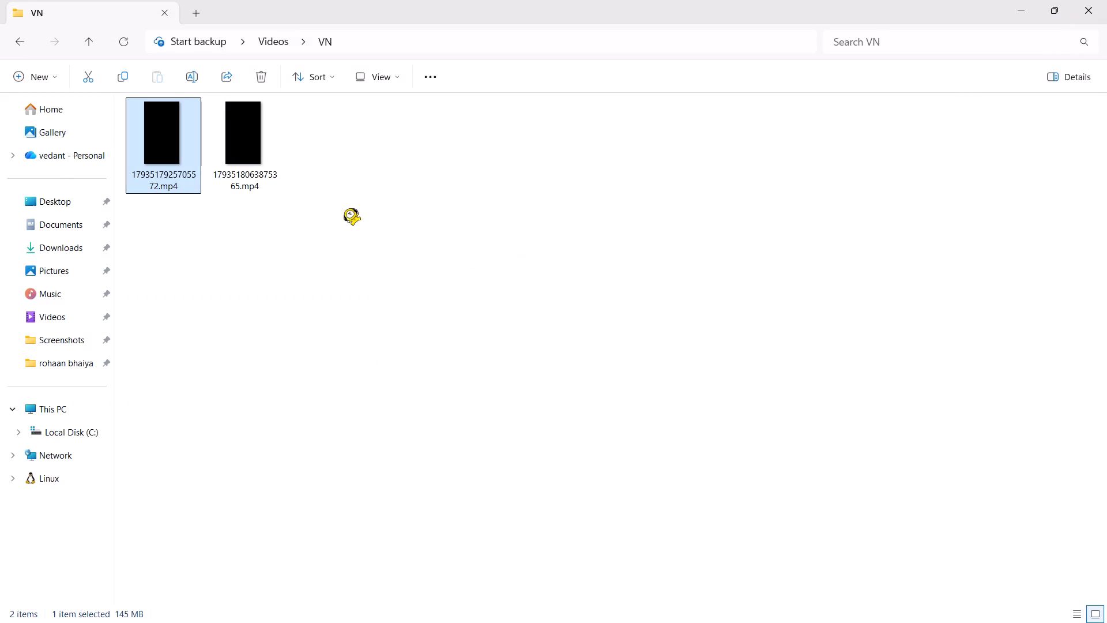
Share the exported video 1793517925705572.mp4 from the VN folder through WhatsApp.
{"action": "left_click", "coordinate": [186, 148]}
{"action": "scroll", "coordinate": [610, 351], "scroll_direction": "up", "scroll_amount": 1}
{"action": "left_click", "coordinate": [172, 145]}
{"action": "right_click", "coordinate": [172, 145]}
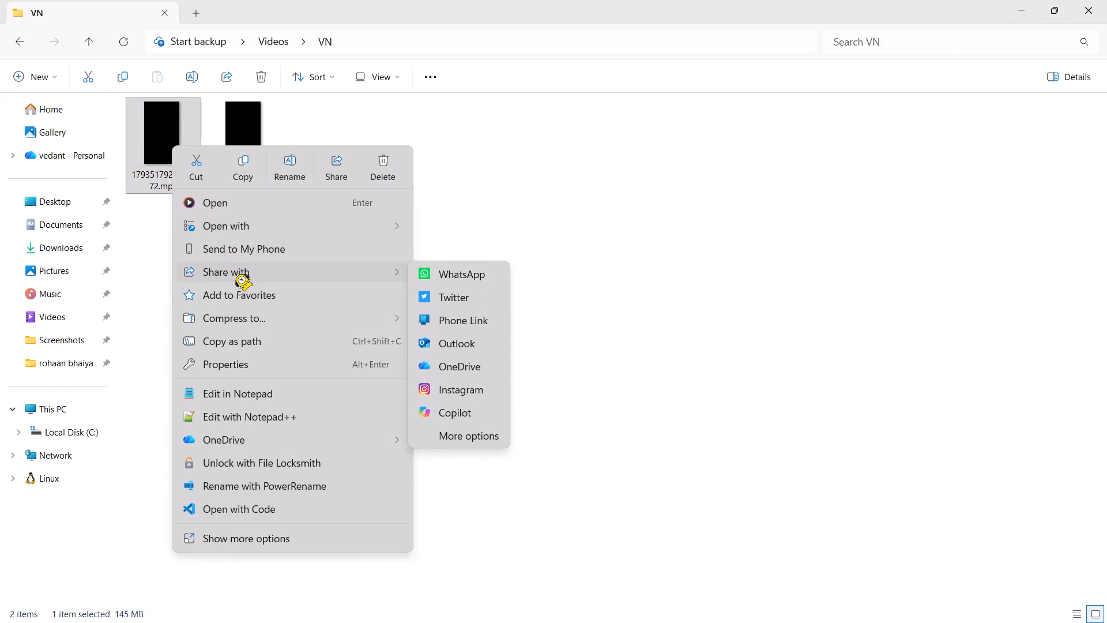
{"action": "left_click", "coordinate": [470, 279]}
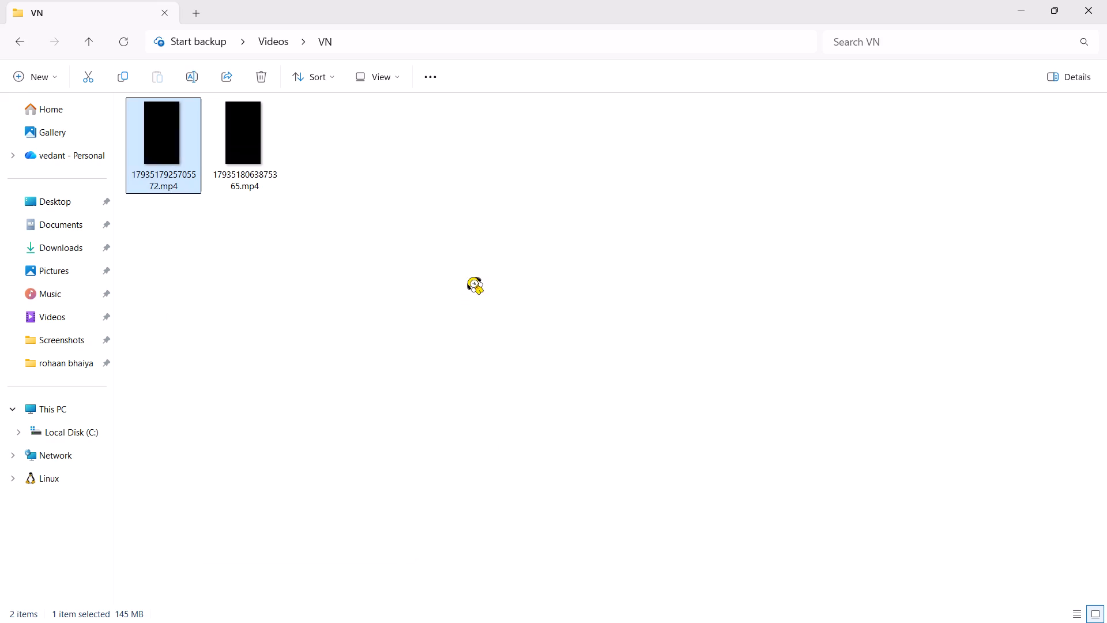